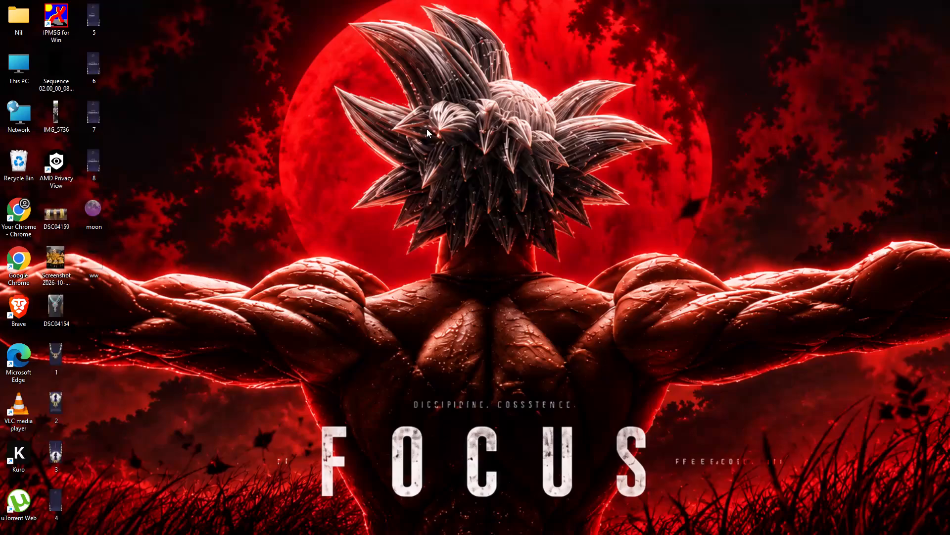
Bring up the Opera GX window and quit the browser, closing all its tabs.
left_click(449, 160)
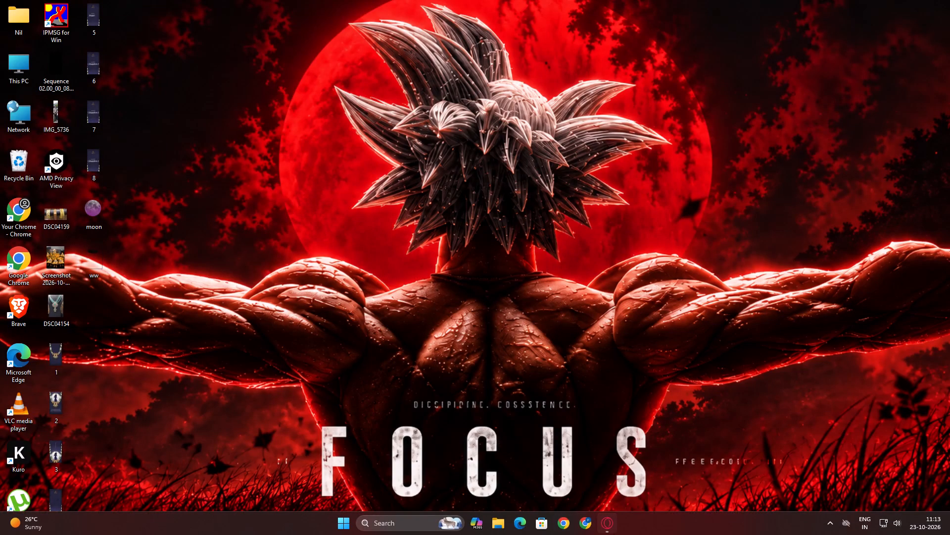
left_click(612, 524)
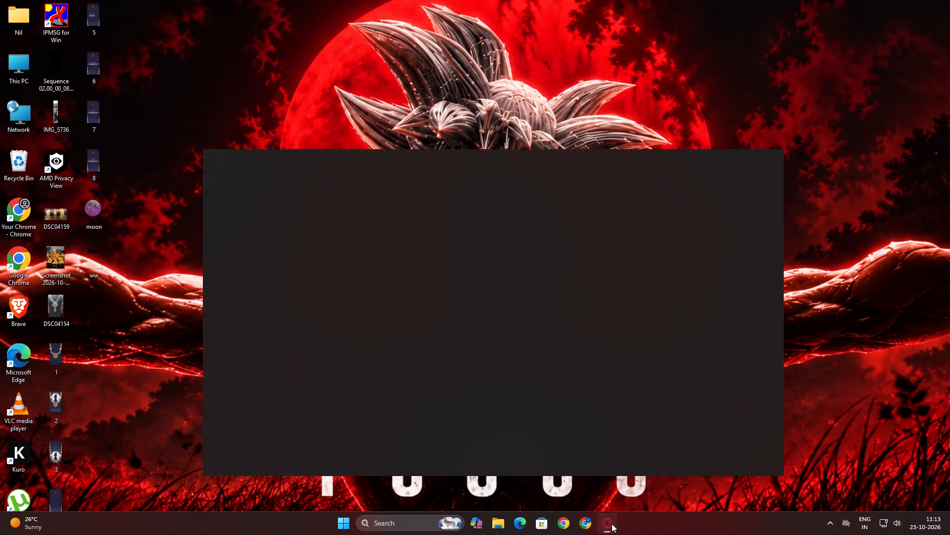
left_click(818, 74)
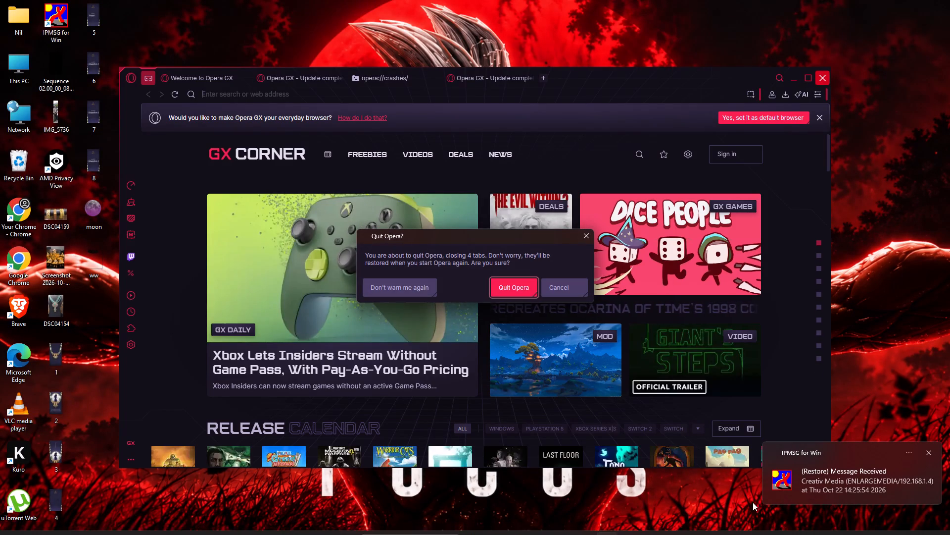
left_click(513, 286)
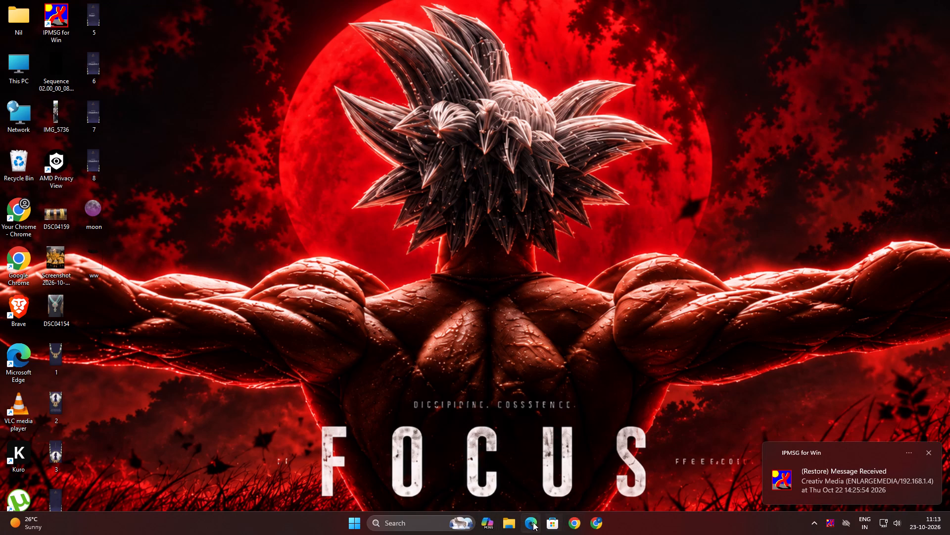
Switch to Google Chrome, search Google for "chat gpt" and open the ChatGPT site from the results.
left_click(590, 524)
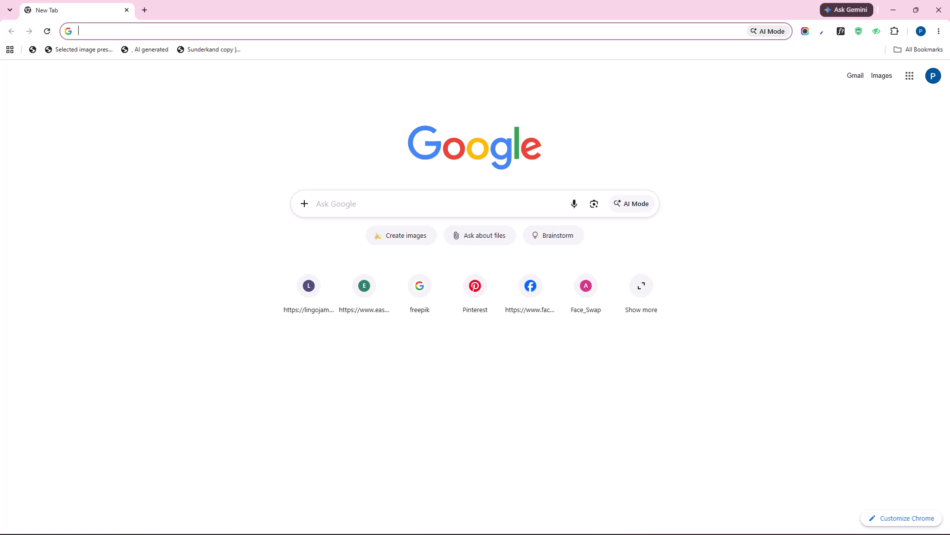
left_click(407, 191)
left_click(313, 234)
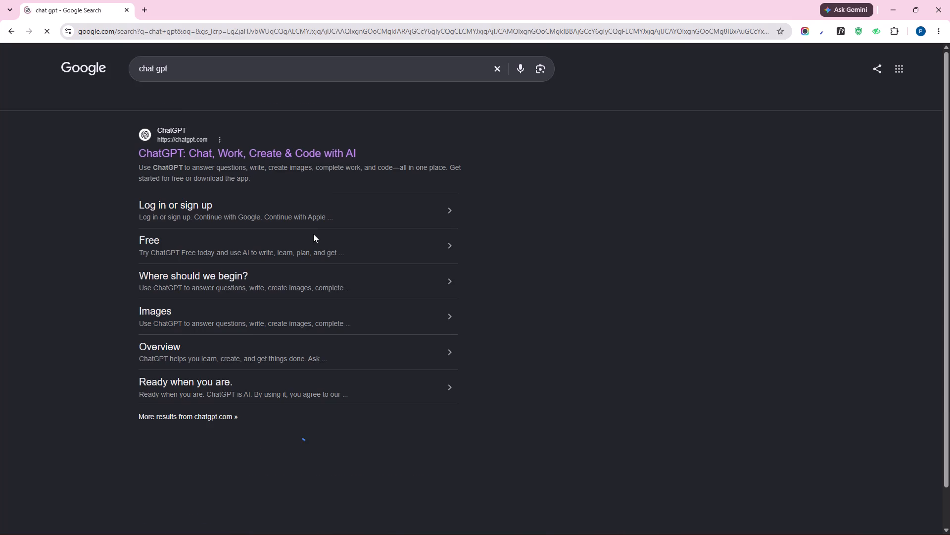
left_click(173, 154)
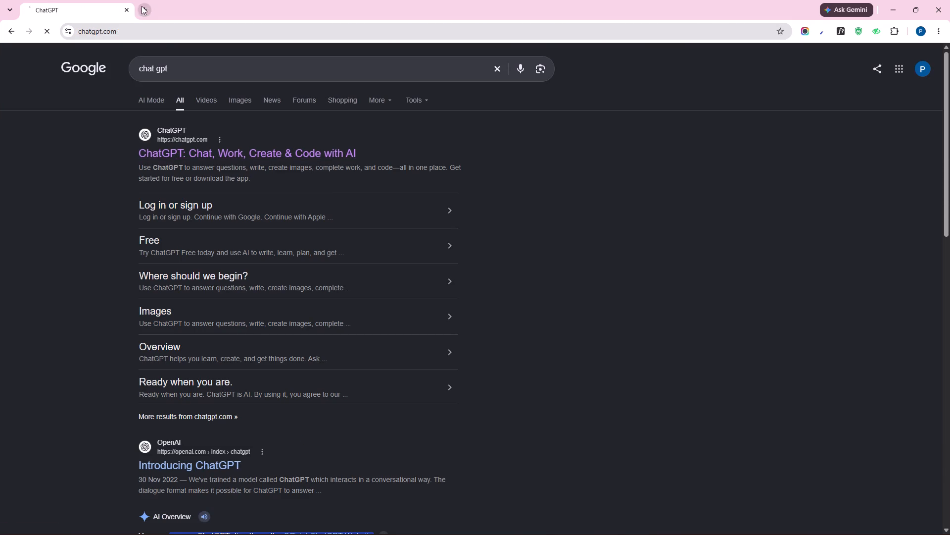
Search Google for "pinterest" in a new tab and open the Pinterest site.
left_click(142, 6)
left_click(347, 208)
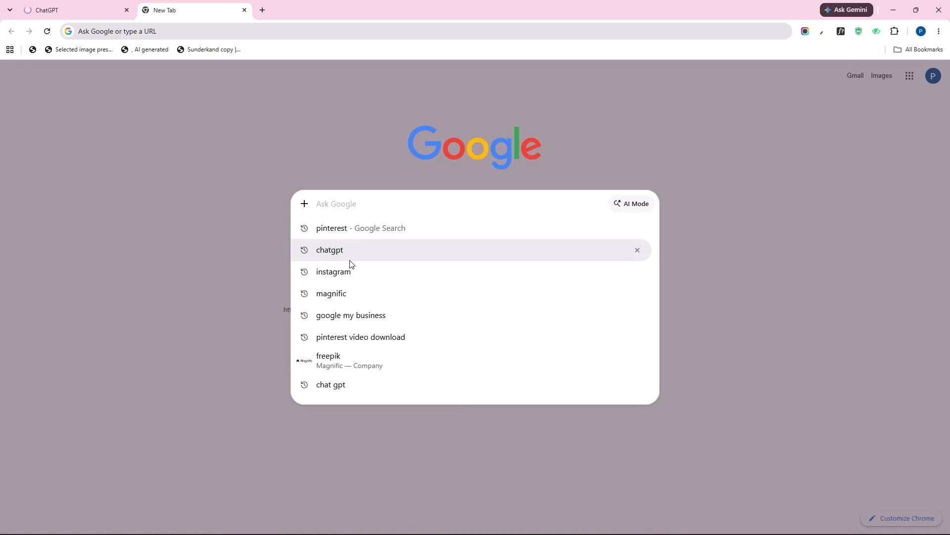
left_click(353, 227)
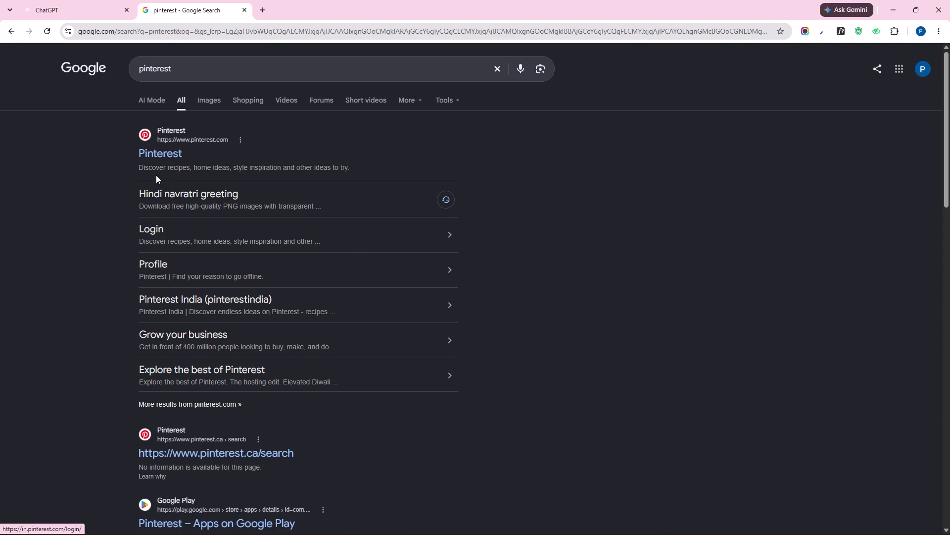
left_click(153, 156)
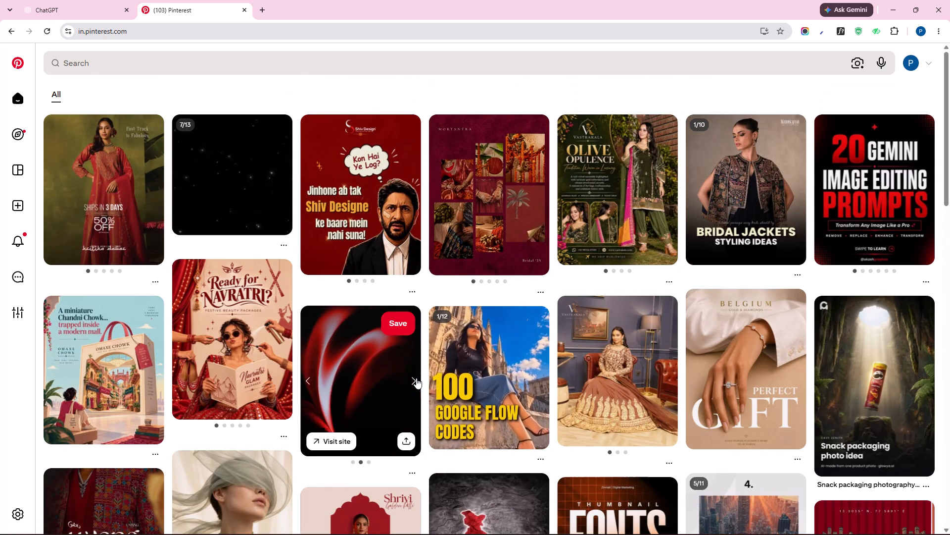
Browse the home feed, the 50% off ethnic-wear sale pin's images and its related pins for a fashion poster reference.
left_click(413, 379)
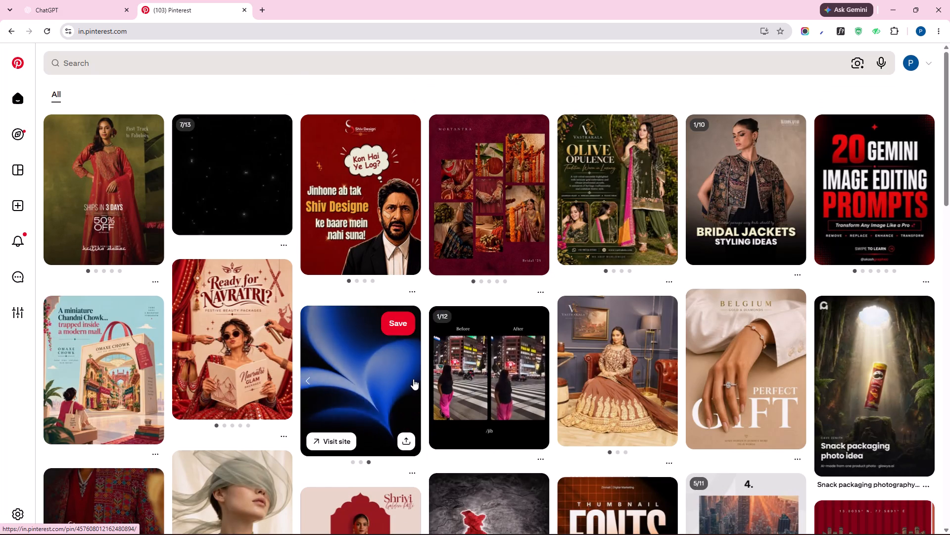
left_click(308, 380)
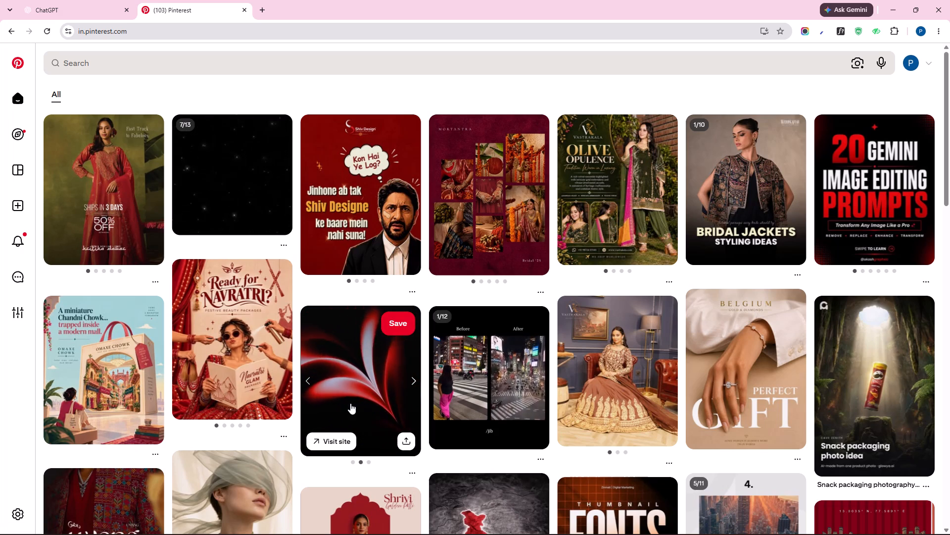
left_click_drag(328, 352, 377, 346)
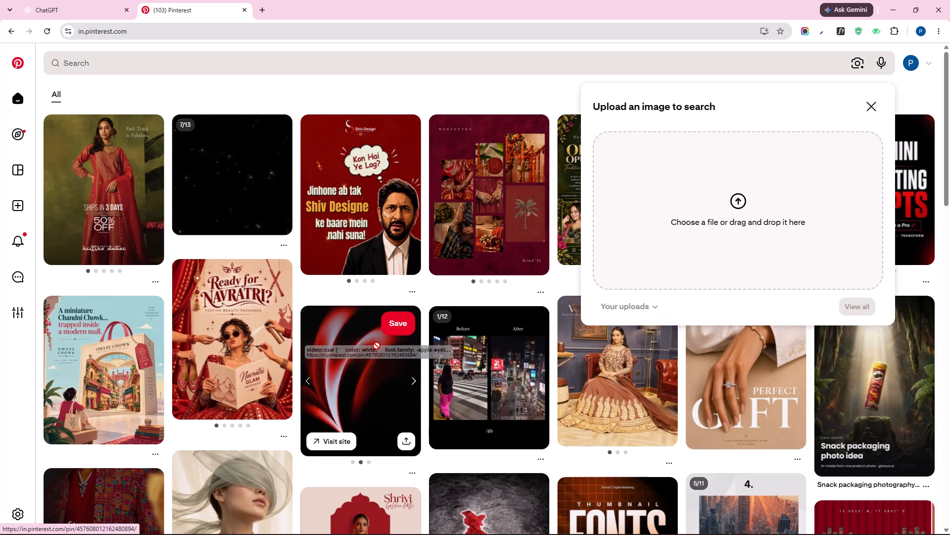
left_click_drag(377, 346, 348, 390)
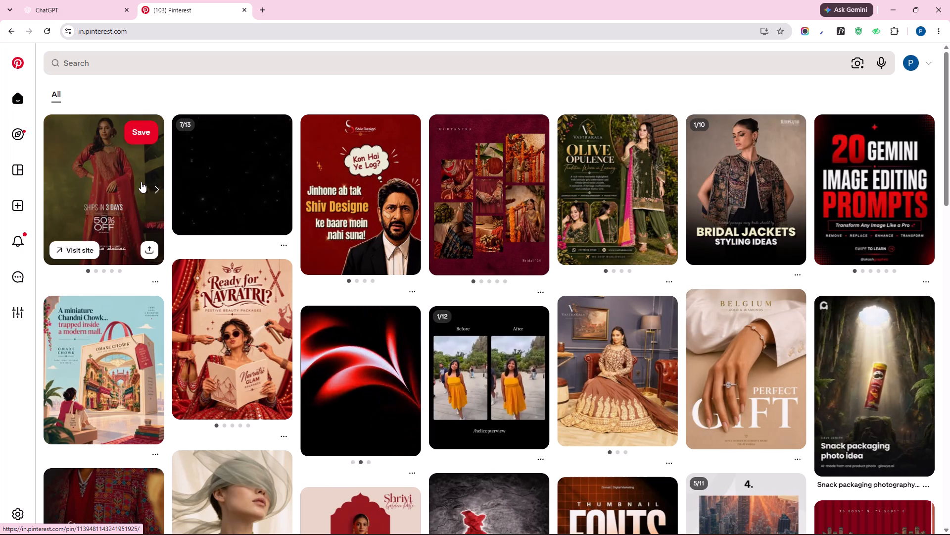
left_click(99, 180)
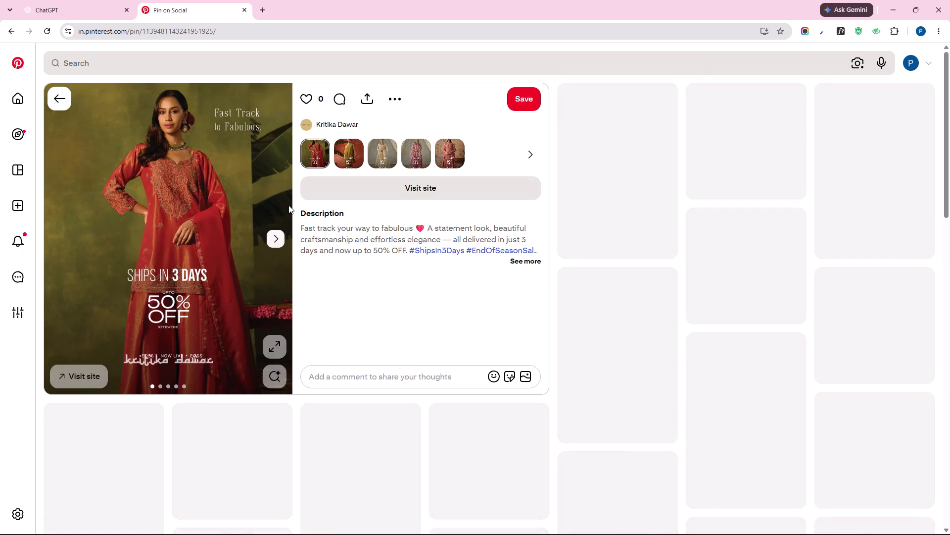
left_click(272, 243)
left_click(272, 243)
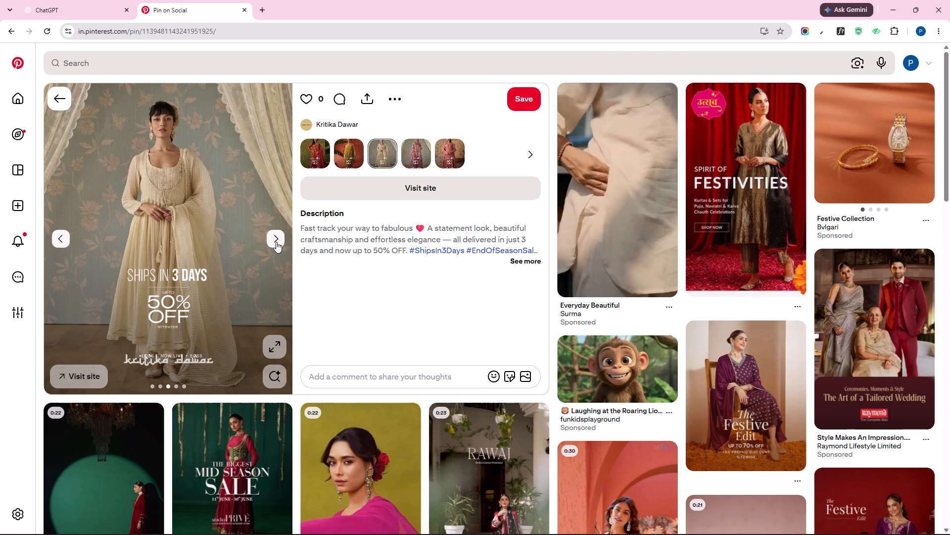
left_click(276, 241)
left_click(276, 241)
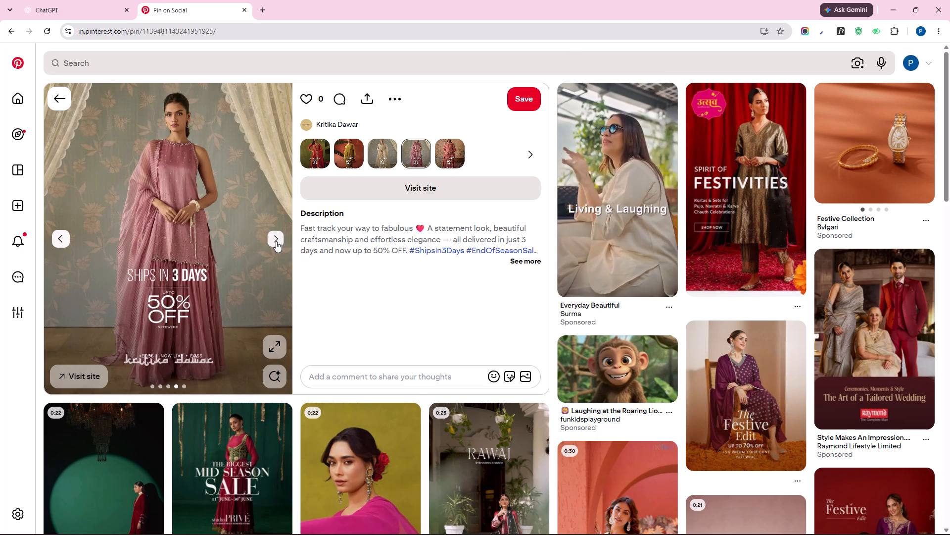
scroll(259, 276, "down", 6)
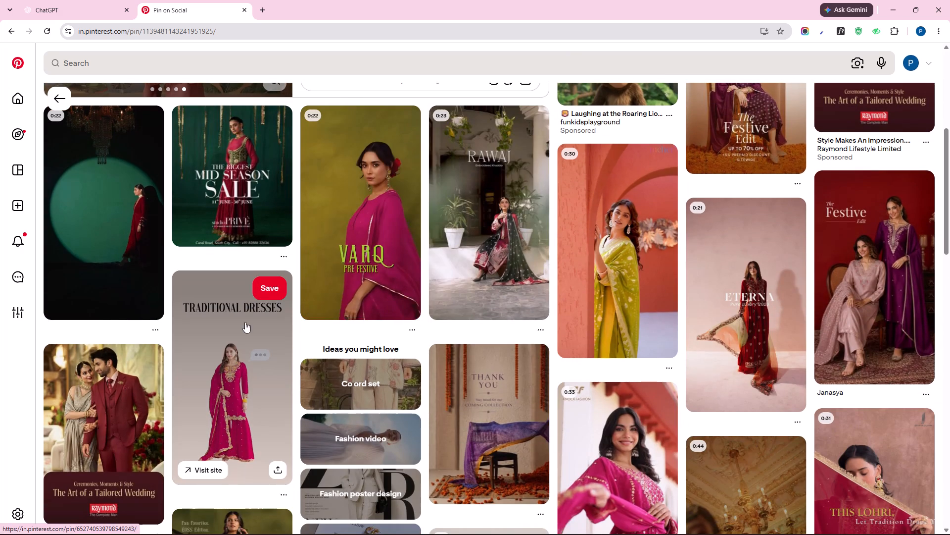
scroll(587, 403, "down", 4)
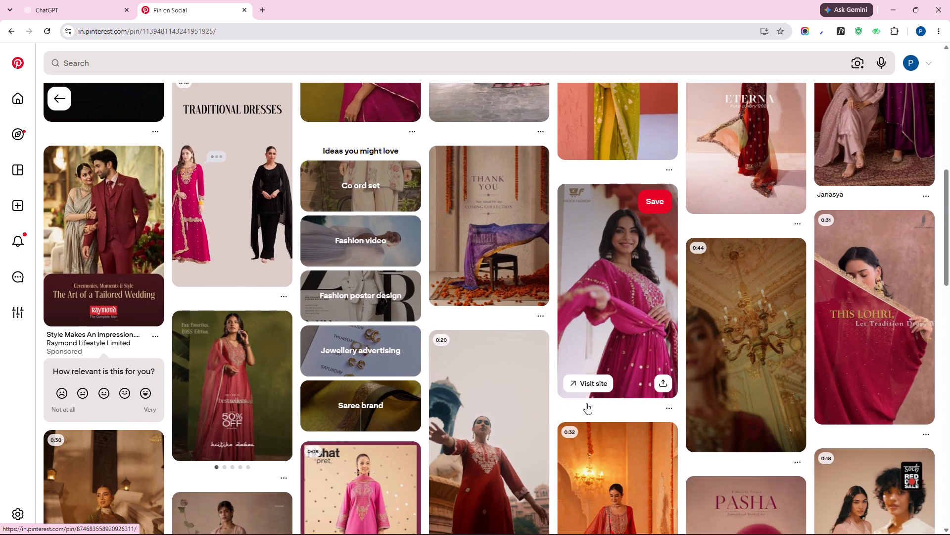
scroll(585, 394, "down", 3)
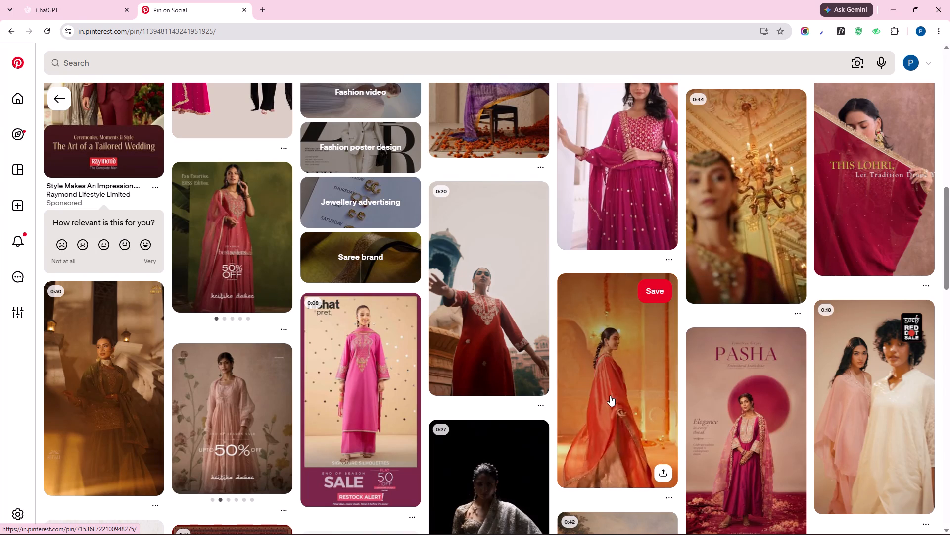
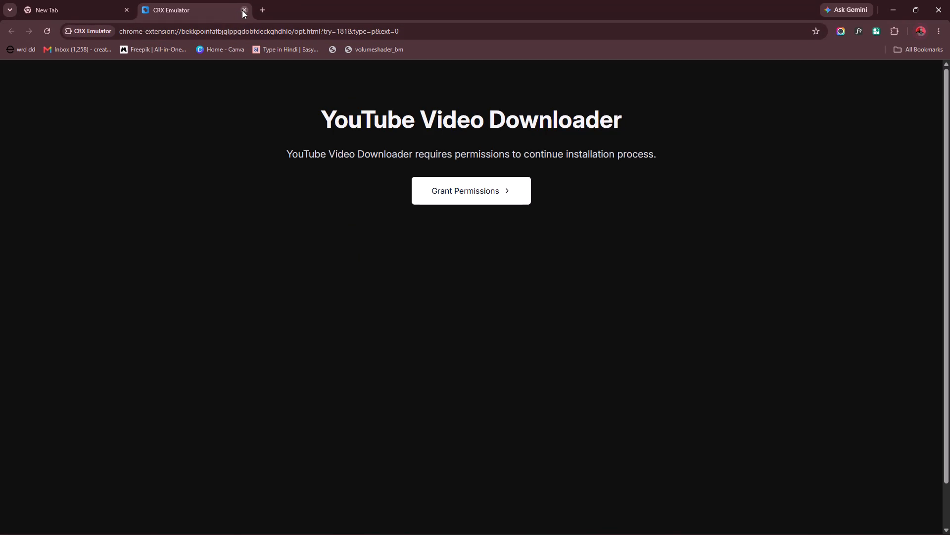
Close the YouTube Video Downloader permissions page, go to Canva's home page, and open the RAJMANI Instagram Post design.
left_click(243, 10)
left_click(349, 281)
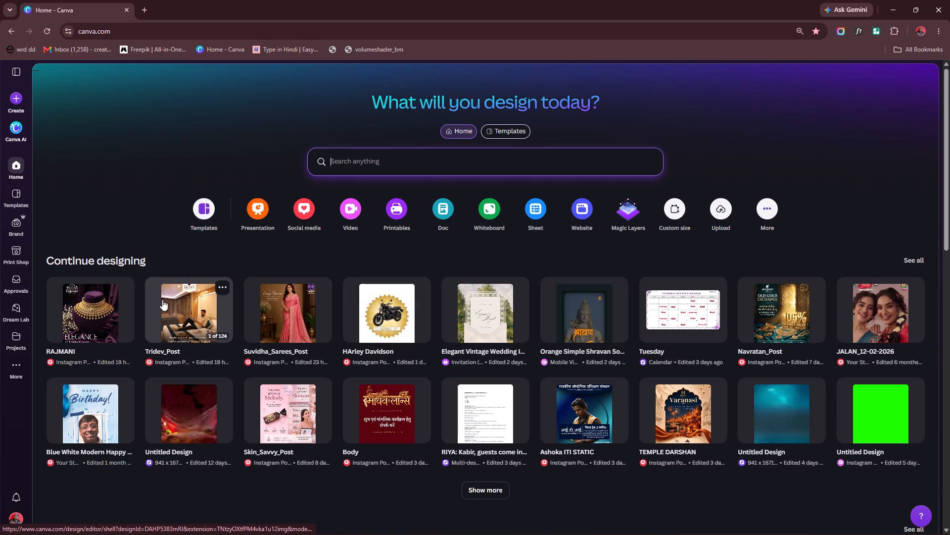
left_click(94, 320)
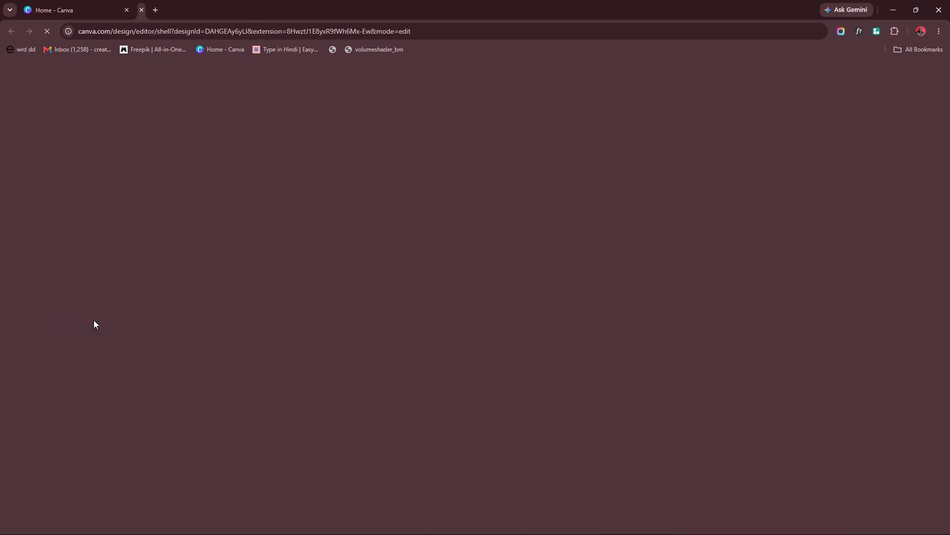
Add a blank page after page 22, The Classic Edit saree poster, at the end of the RAJMANI design.
scroll(416, 297, "down", 5)
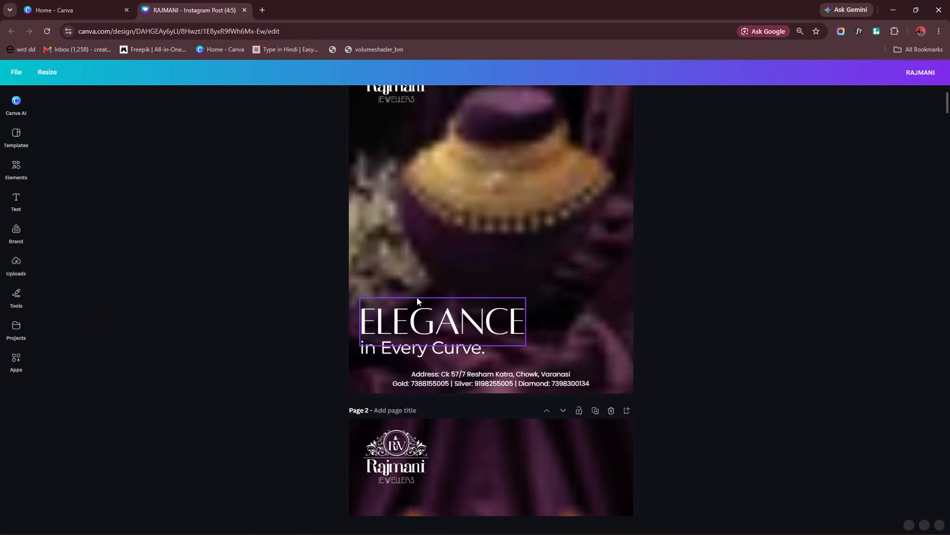
scroll(417, 297, "down", 7)
scroll(417, 297, "down", 20)
scroll(417, 297, "down", 15)
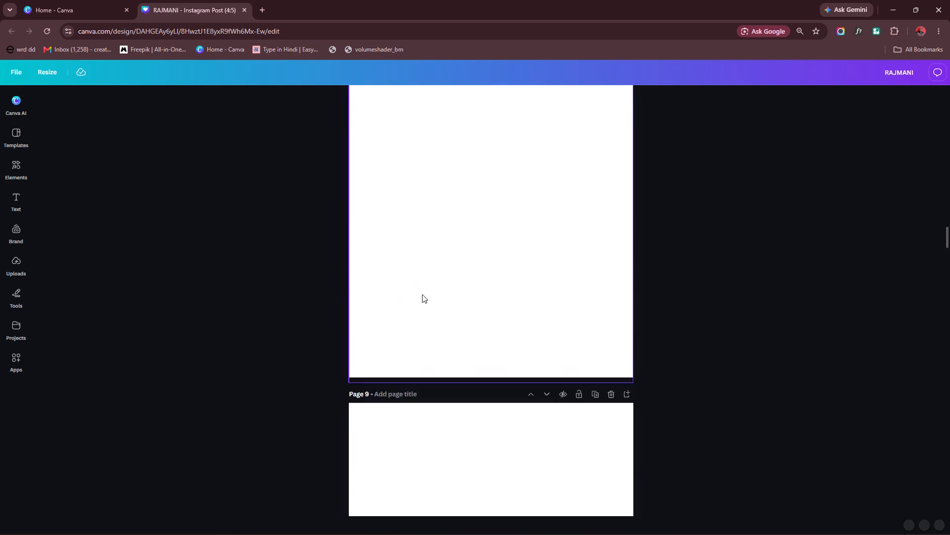
scroll(422, 294, "down", 20)
scroll(422, 294, "down", 20)
scroll(422, 294, "down", 7)
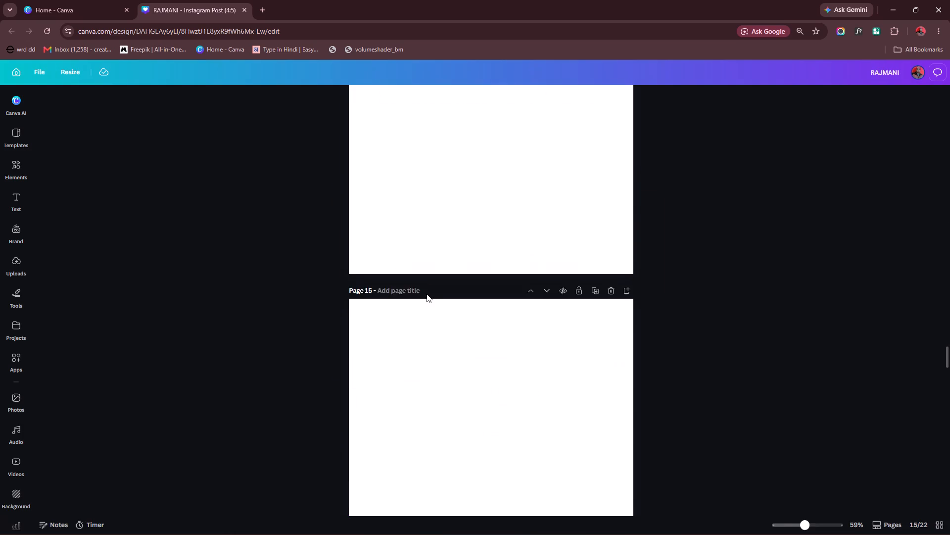
scroll(427, 294, "down", 20)
scroll(427, 294, "down", 4)
left_click(197, 291)
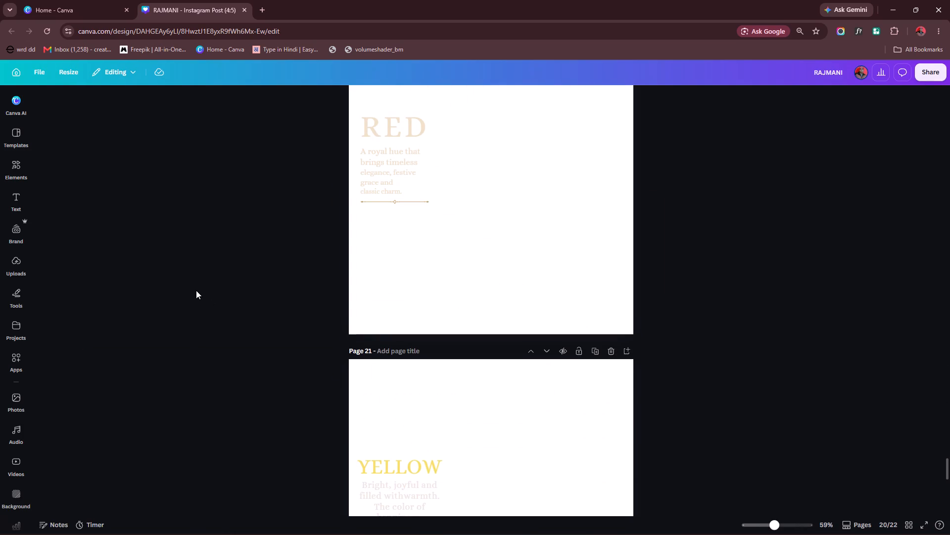
scroll(196, 290, "down", 20)
scroll(196, 290, "down", 10)
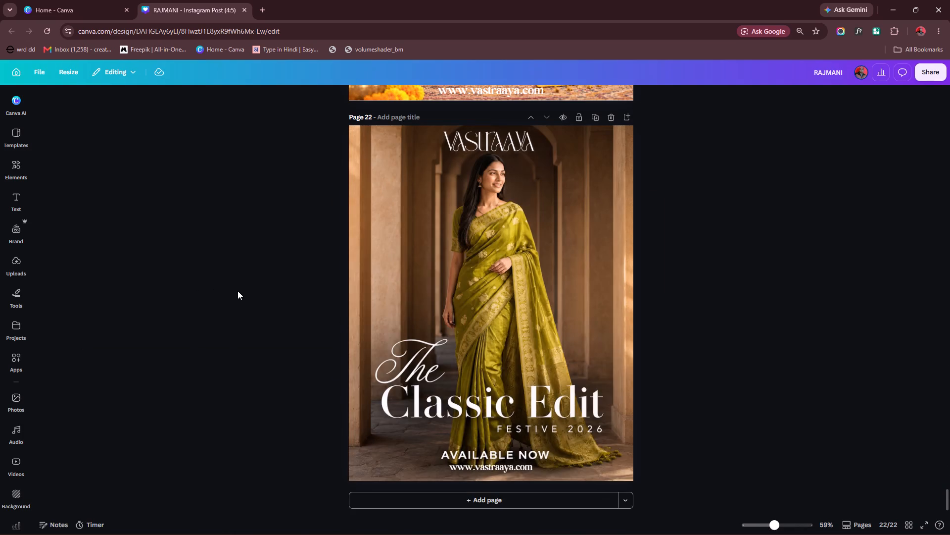
scroll(241, 290, "up", 5)
scroll(241, 290, "down", 14)
left_click(418, 495)
scroll(270, 341, "down", 7)
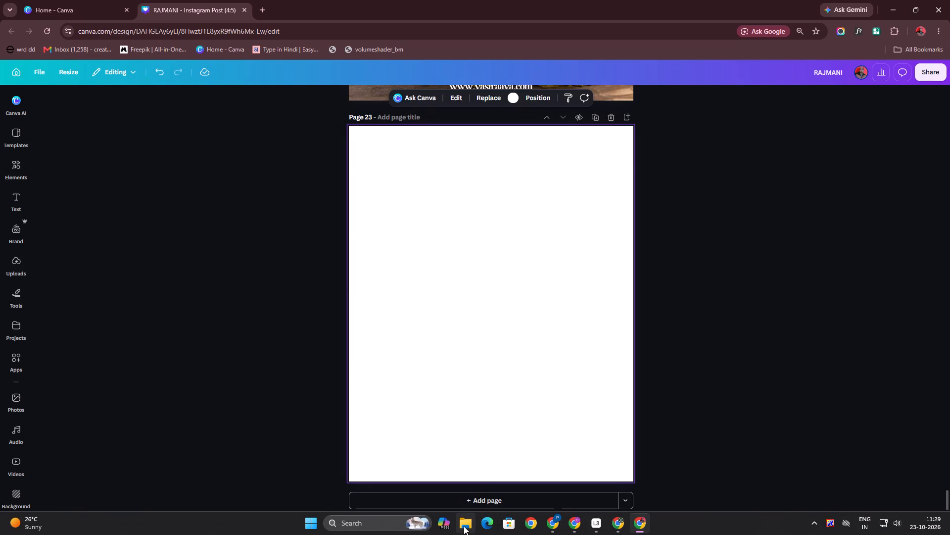
Switch to File Explorer in a maximized window to locate the downloaded saree poster.
left_click(465, 525)
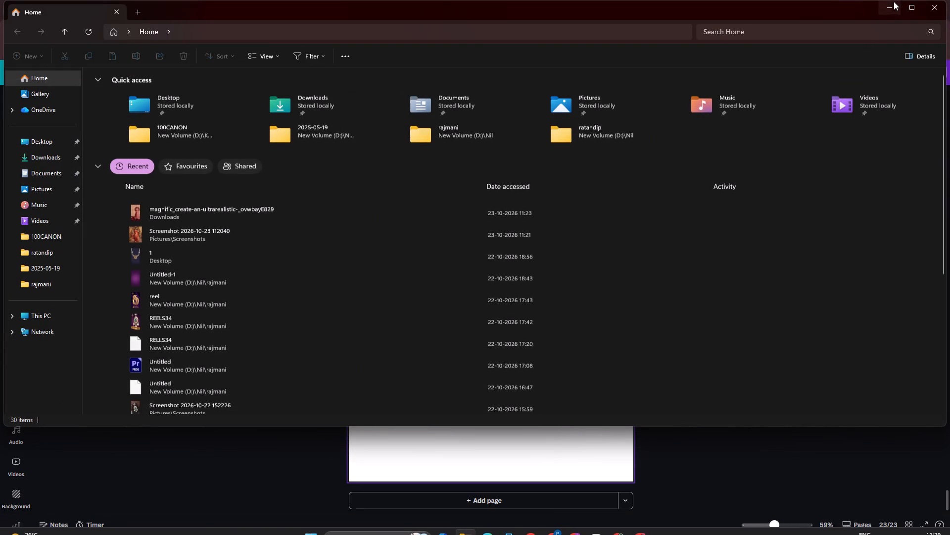
left_click(908, 4)
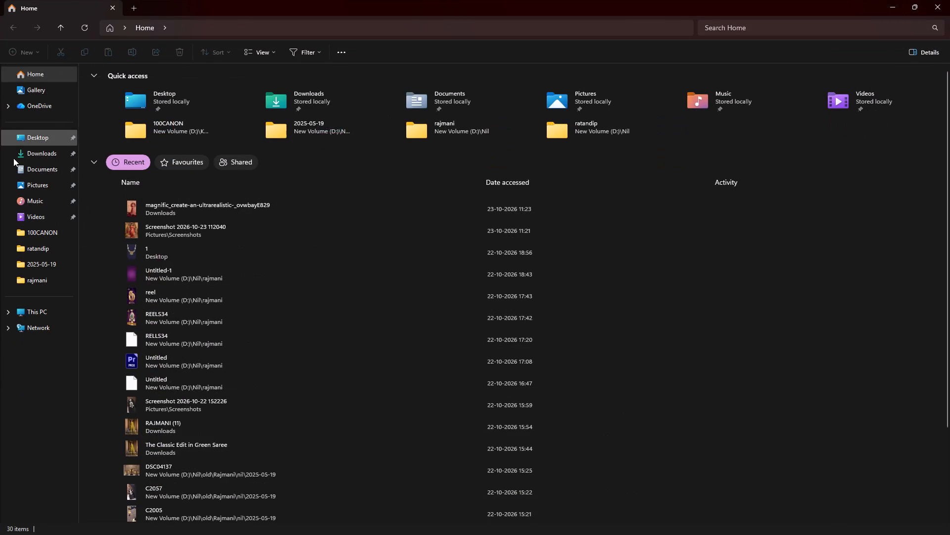
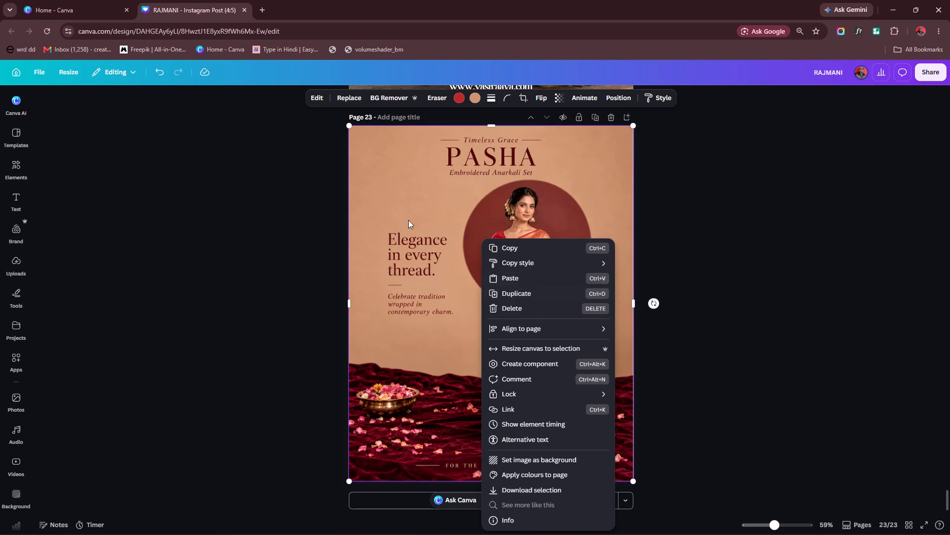
Detect the text in the page 23 poster image with Grab Text and delete the "Timeless Grace PASHA Embroidered Anarkali Set" heading.
left_click(429, 220)
left_click(310, 96)
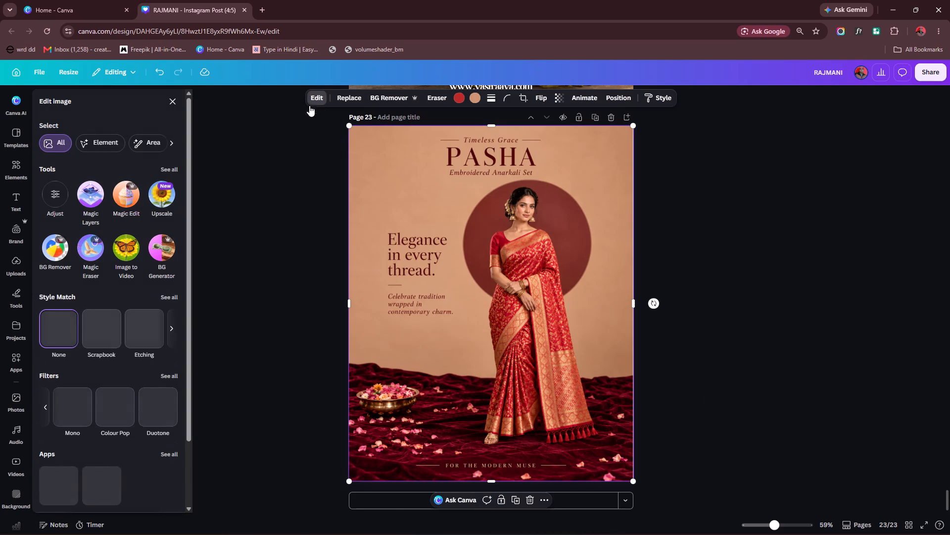
left_click(168, 169)
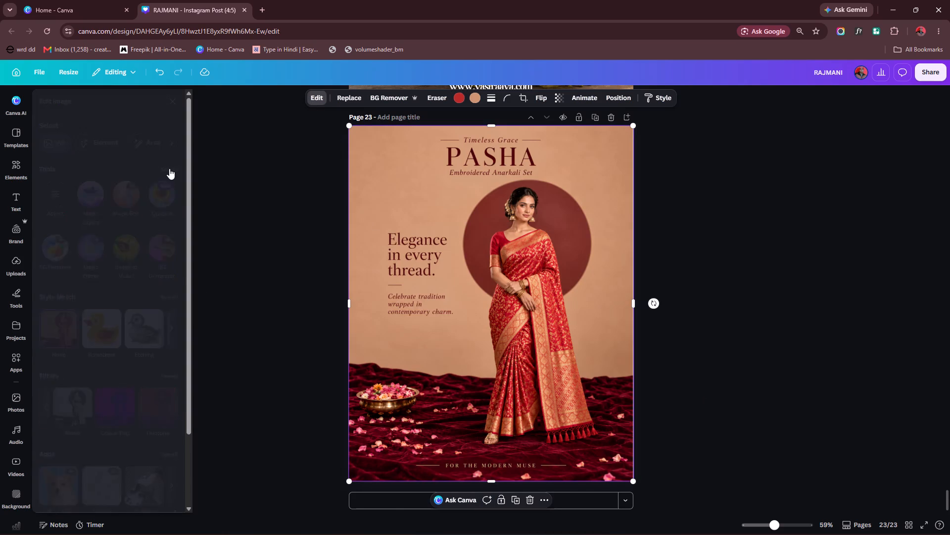
left_click(135, 334)
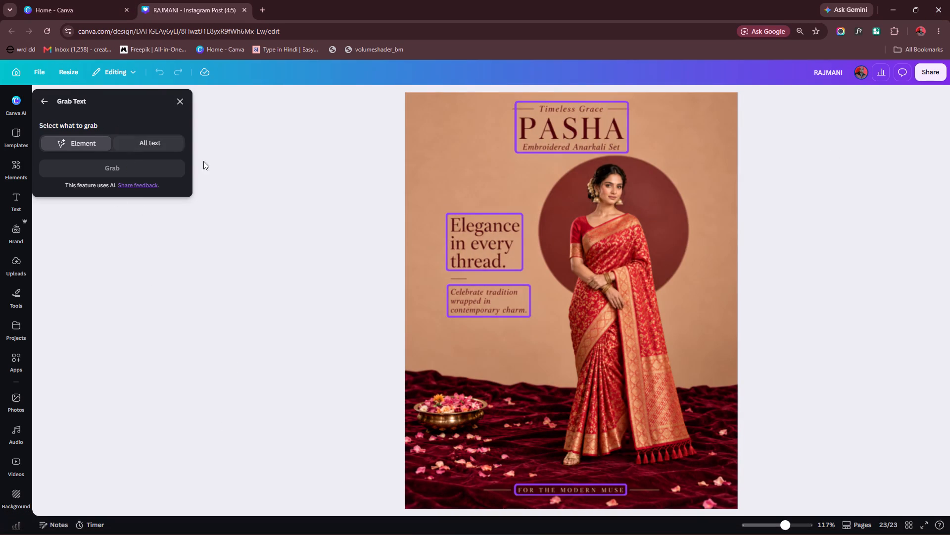
left_click(570, 139)
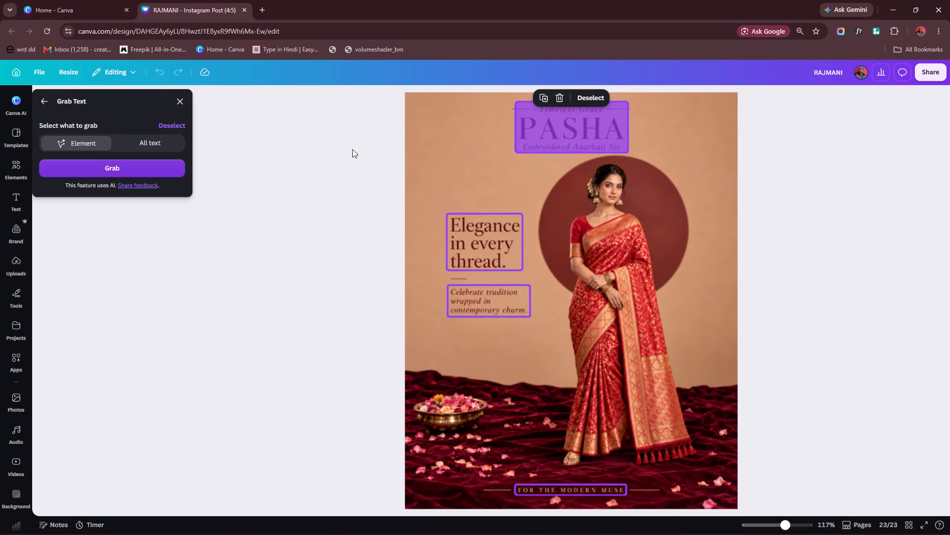
left_click(562, 101)
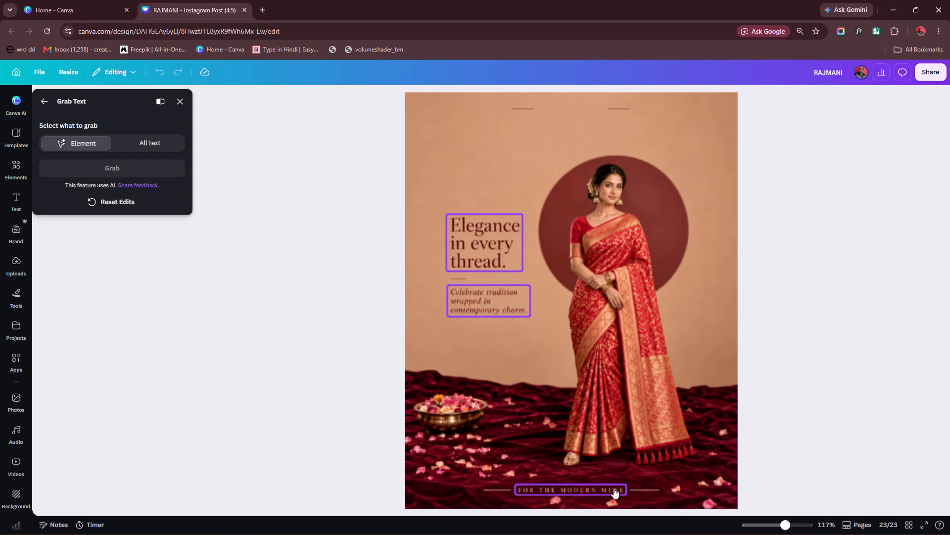
Grab the "Elegance in every thread." headline and the "Celebrate tradition wrapped in contemporary charm." tagline as editable text.
left_click(486, 239)
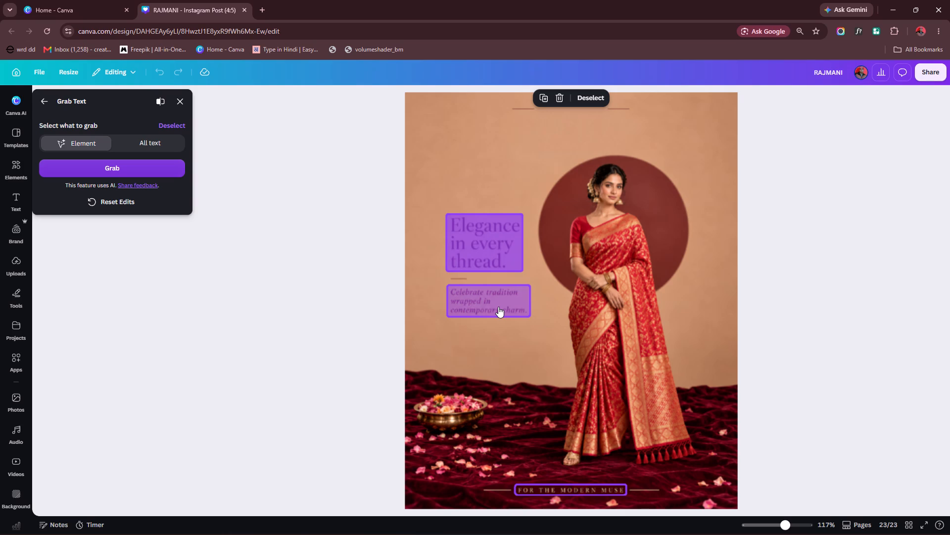
left_click(498, 307)
left_click(106, 168)
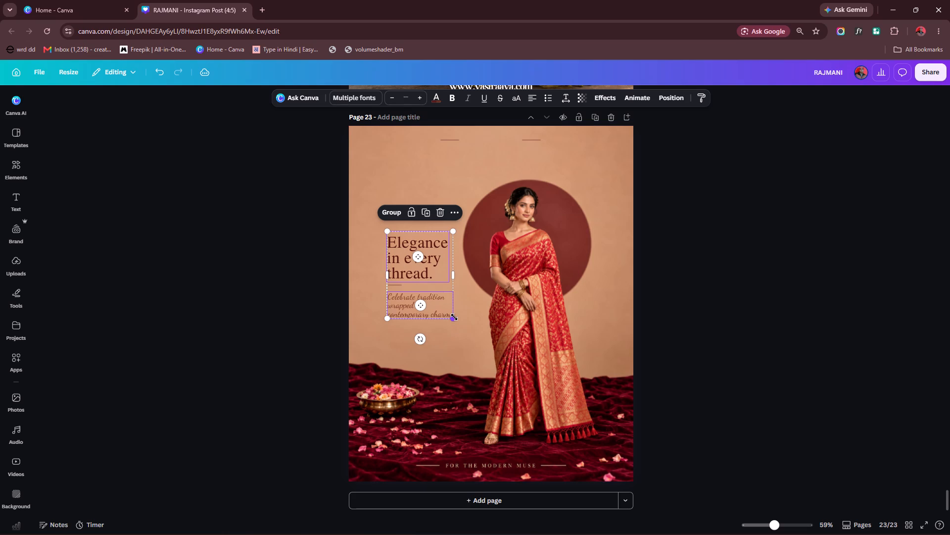
Enlarge the grabbed headline and tagline together to about 310 wide and shift them toward the poster's left edge.
left_click_drag(454, 317, 459, 329, "alt")
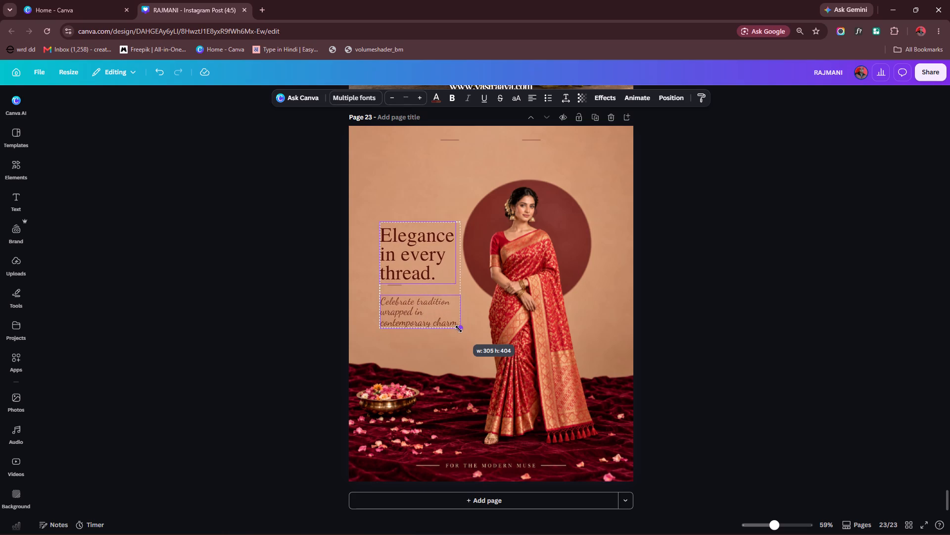
left_click_drag(459, 329, 459, 331, "alt")
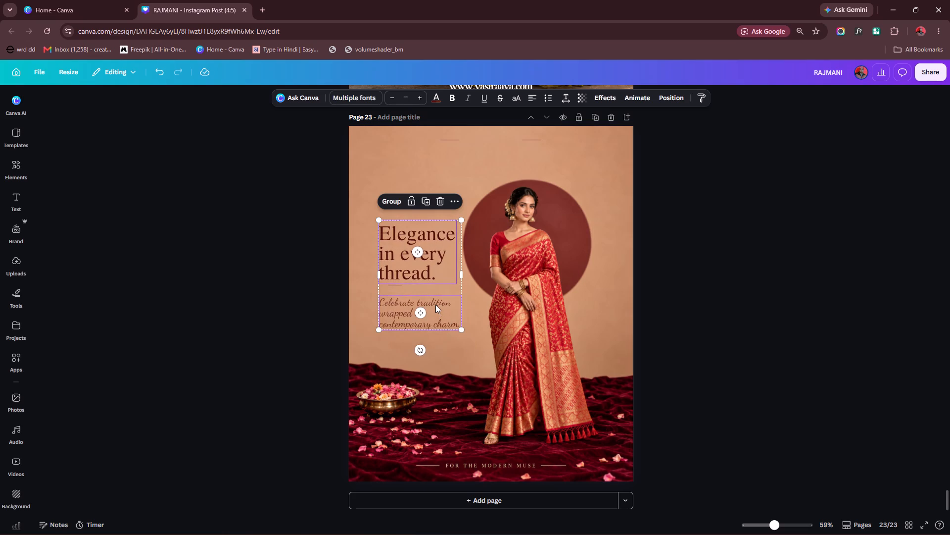
left_click_drag(435, 305, 419, 300)
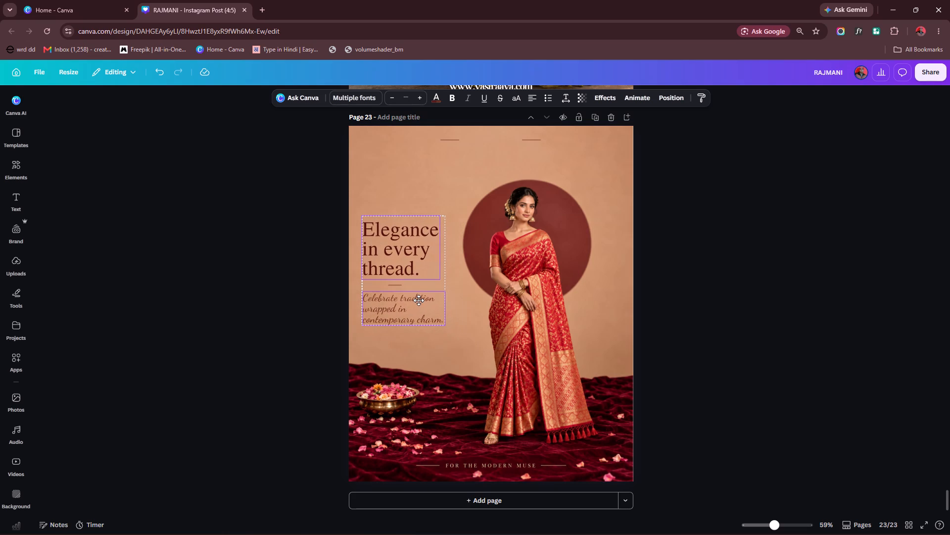
left_click_drag(419, 300, 422, 302)
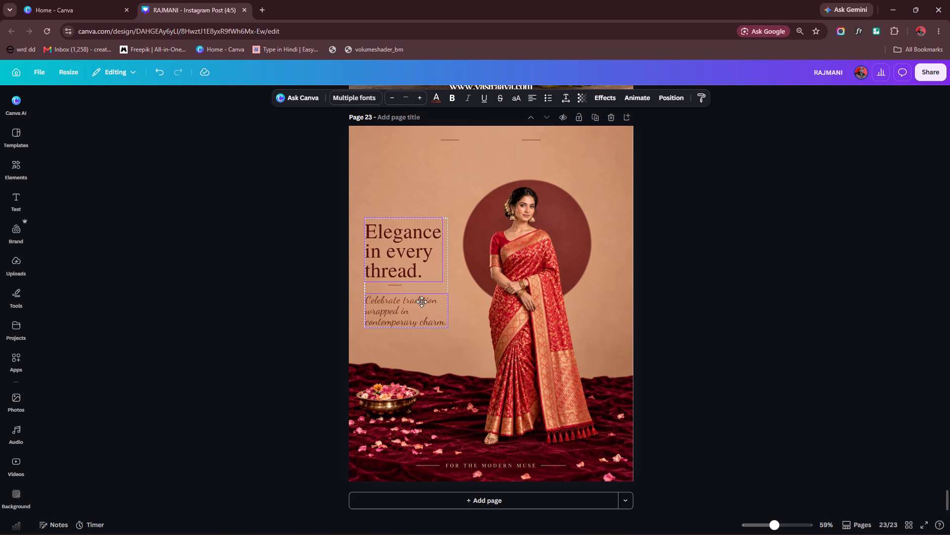
left_click_drag(422, 302, 422, 300)
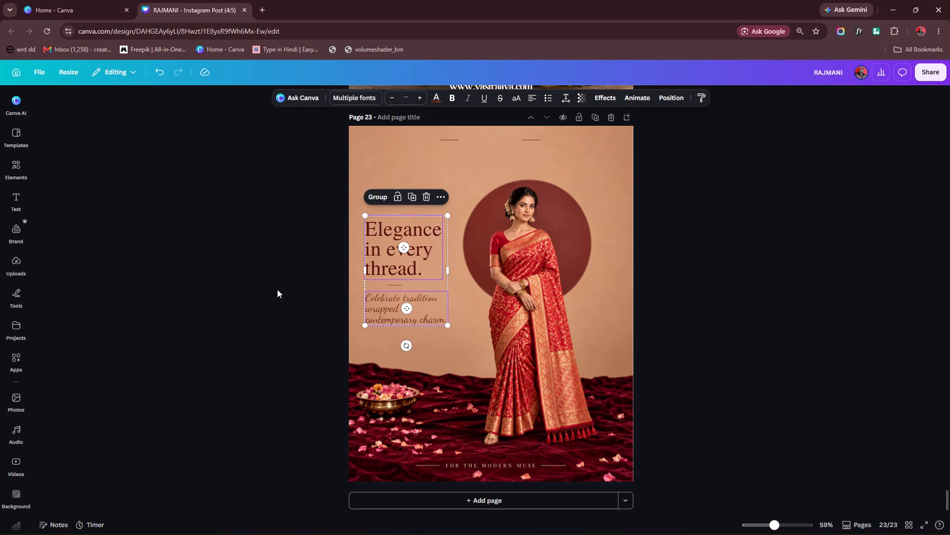
left_click(275, 290)
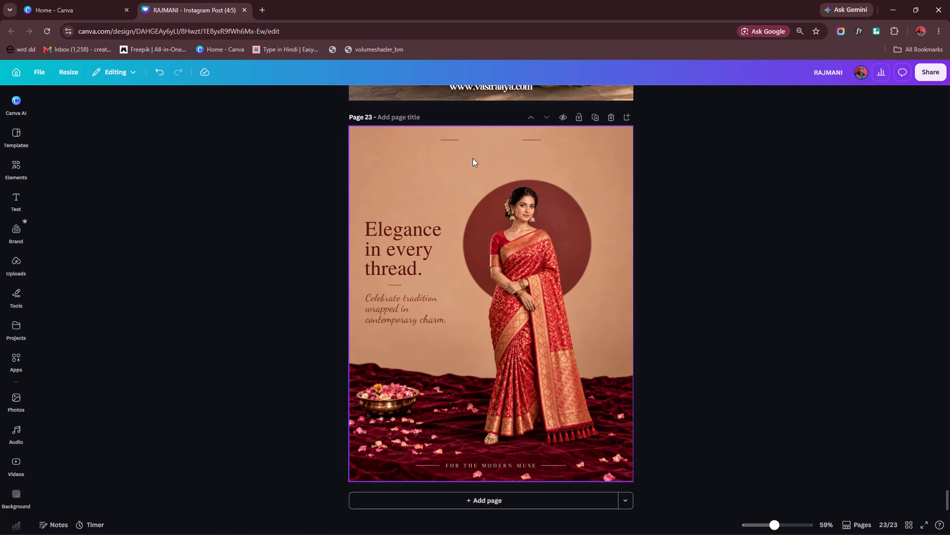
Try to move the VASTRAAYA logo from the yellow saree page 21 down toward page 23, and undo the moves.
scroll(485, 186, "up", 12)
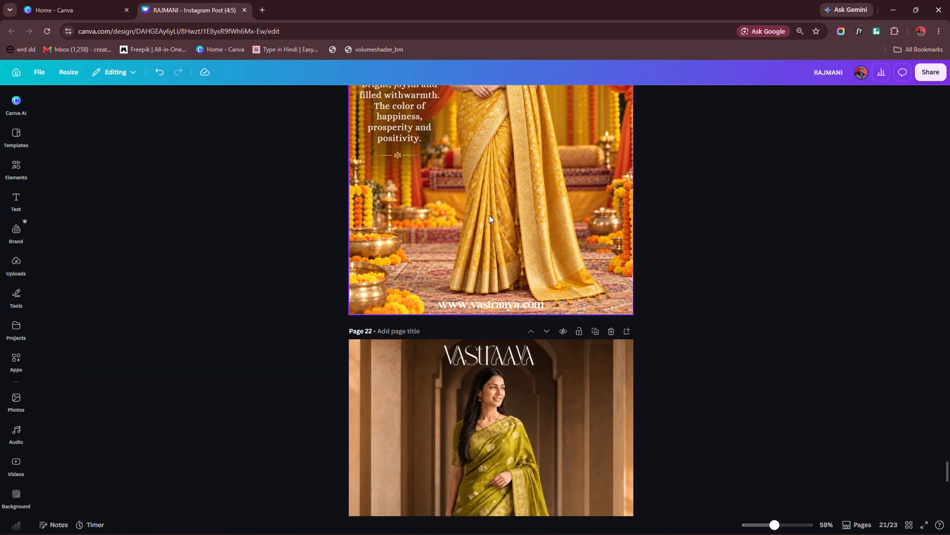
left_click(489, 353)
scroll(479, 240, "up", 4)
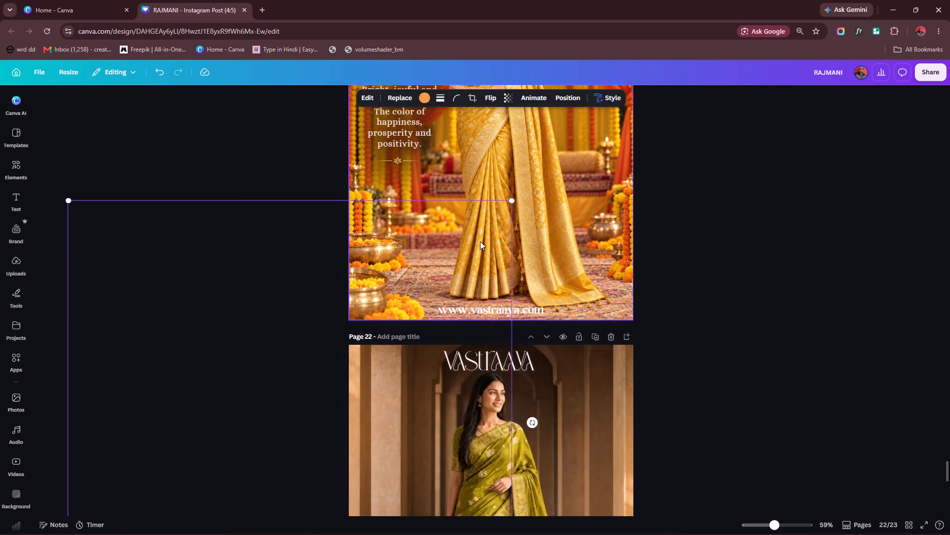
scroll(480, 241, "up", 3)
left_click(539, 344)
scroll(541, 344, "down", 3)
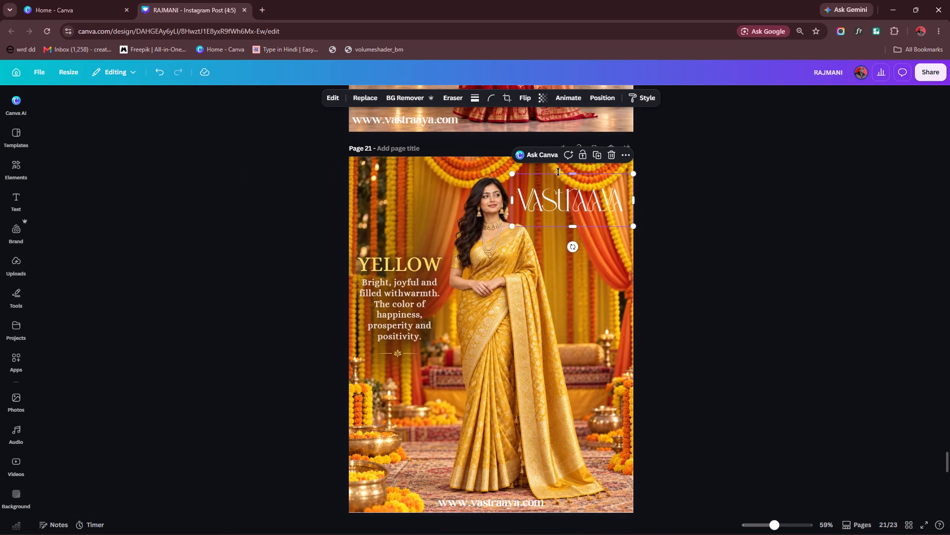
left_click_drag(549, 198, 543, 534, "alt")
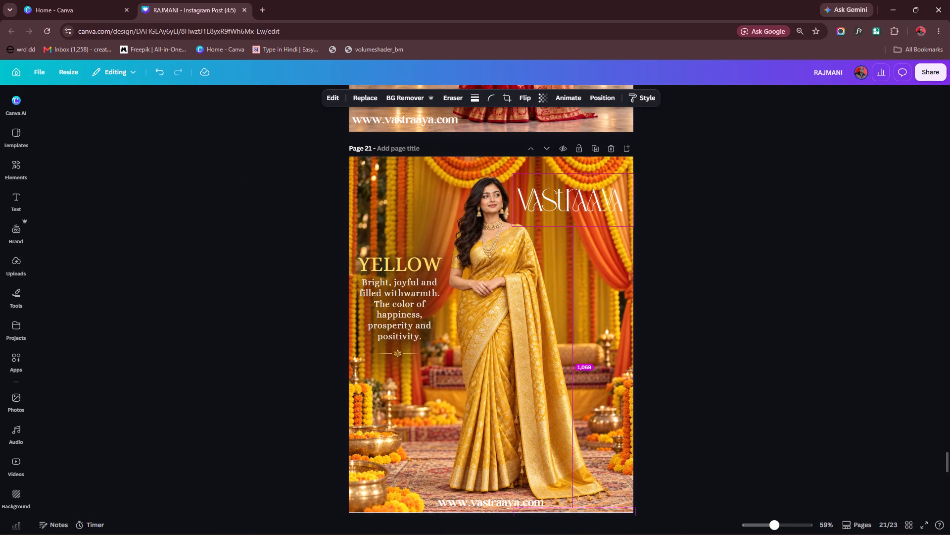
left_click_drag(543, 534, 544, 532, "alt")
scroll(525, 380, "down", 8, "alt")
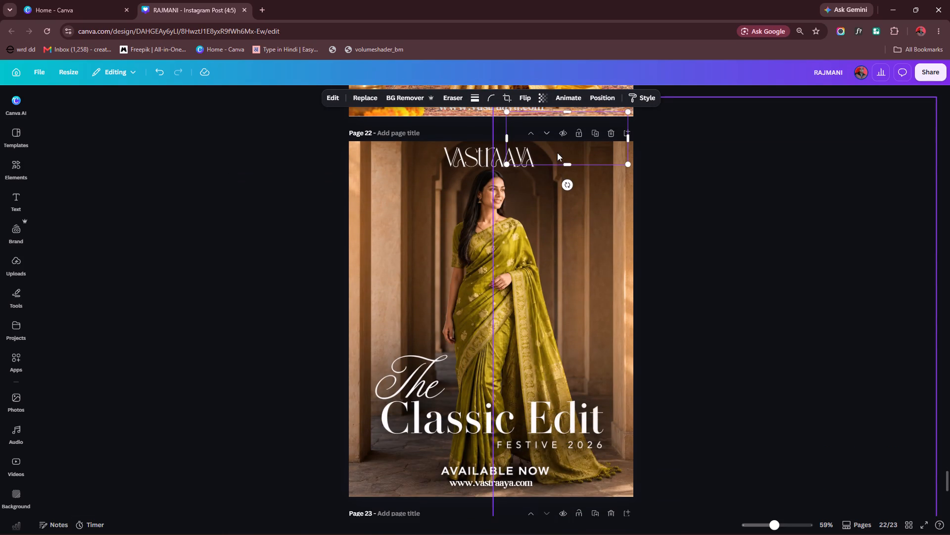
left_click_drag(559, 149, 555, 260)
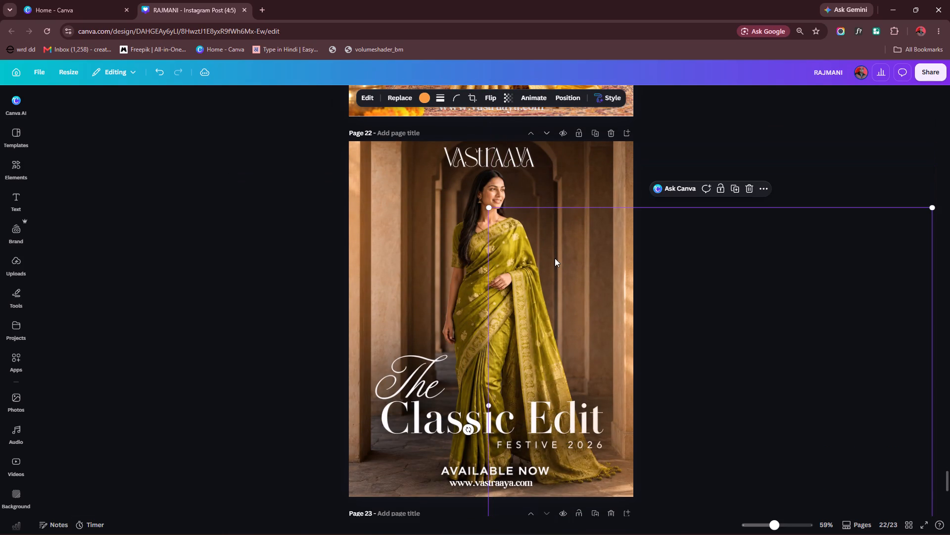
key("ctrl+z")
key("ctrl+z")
Move the VASTRAAYA logo from the yellow saree page 21 to page 23, centred at the top of the red saree poster.
scroll(558, 247, "up", 10)
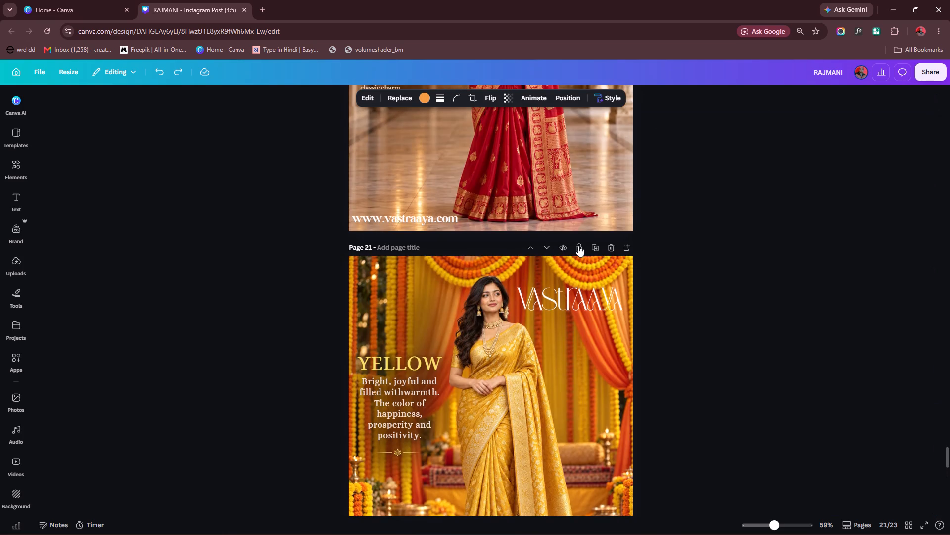
left_click(566, 295)
left_click_drag(566, 294, 564, 309, "alt")
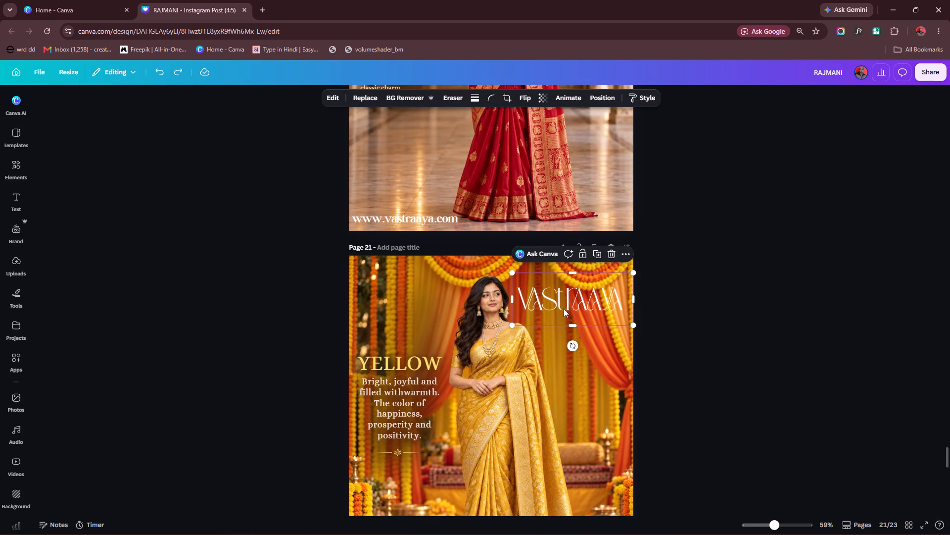
left_click_drag(564, 309, 565, 436, "alt")
scroll(573, 411, "down", 5)
scroll(570, 189, "down", 4)
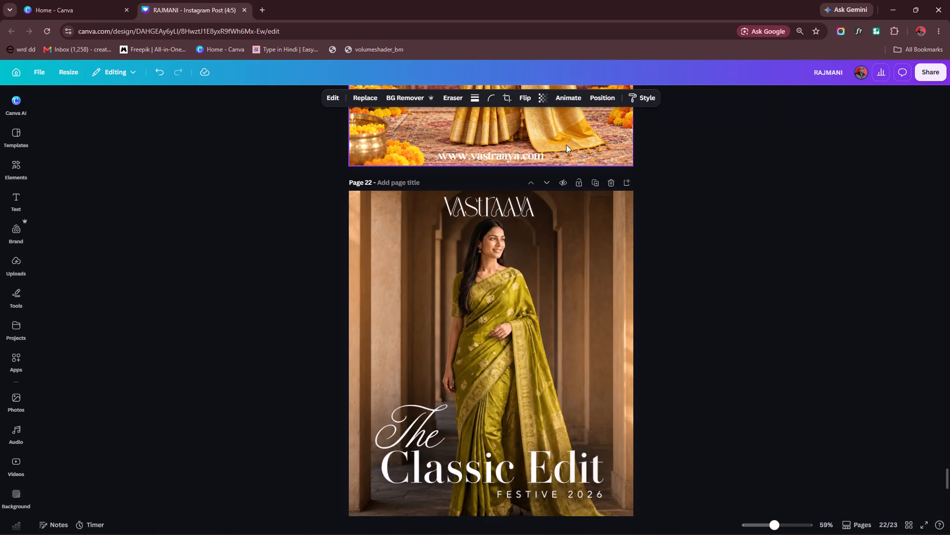
scroll(566, 145, "up", 3)
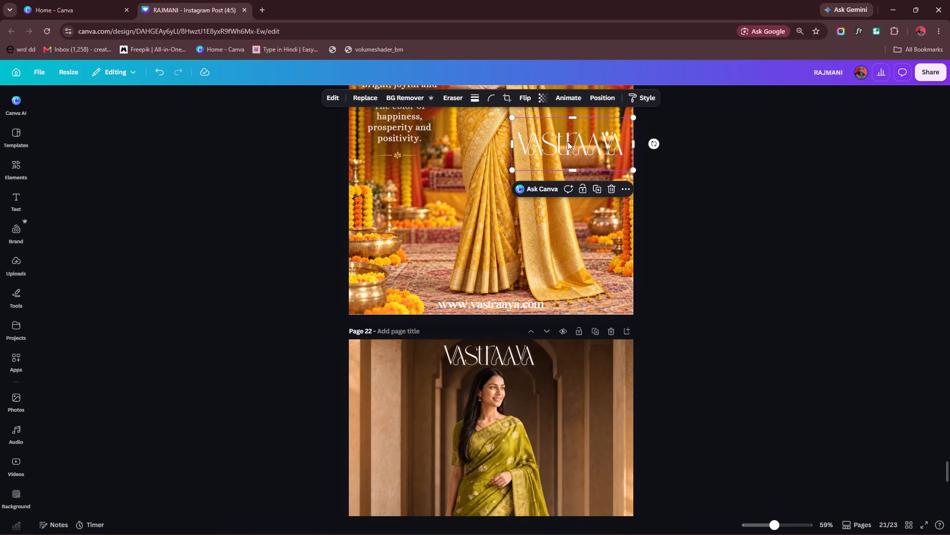
left_click_drag(568, 142, 514, 534)
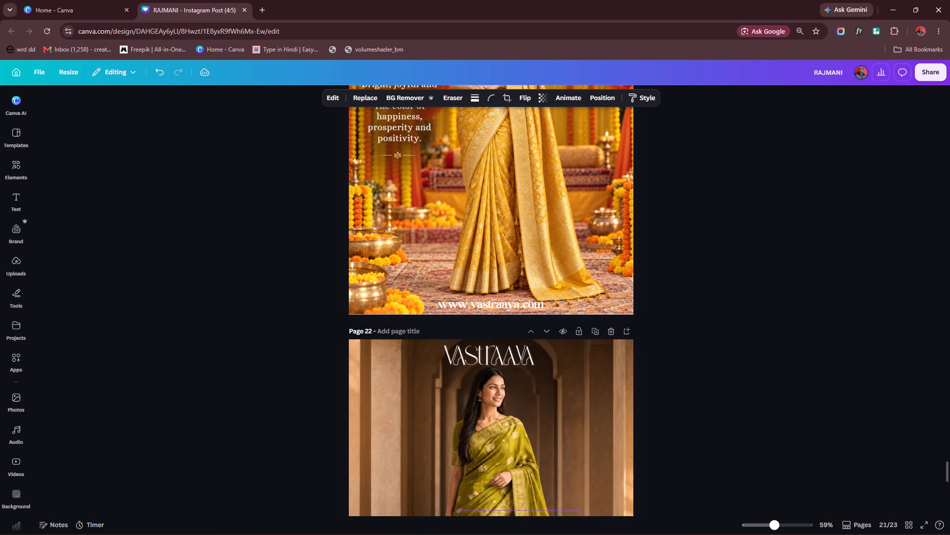
left_click_drag(514, 534, 445, 390)
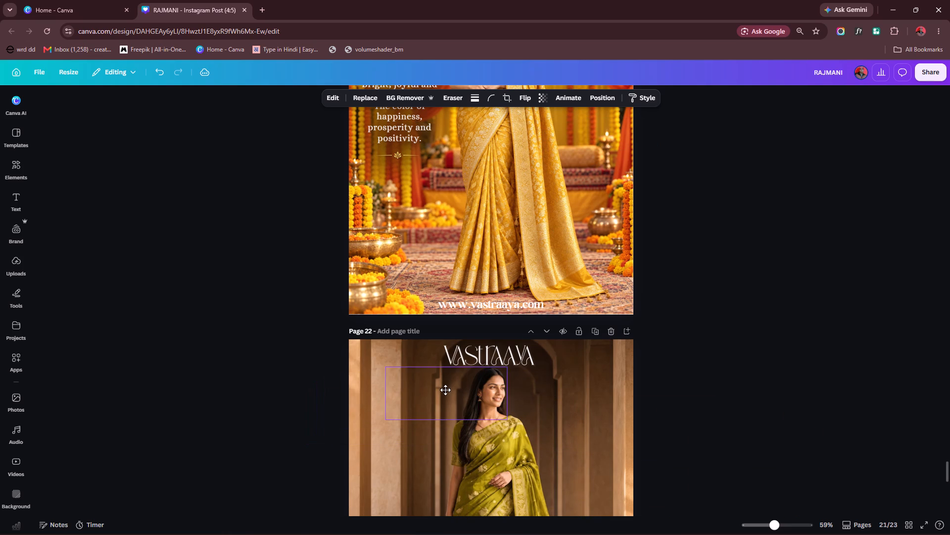
left_click_drag(445, 390, 410, 301)
scroll(428, 282, "down", 3)
scroll(444, 164, "down", 1)
scroll(440, 150, "up", 1)
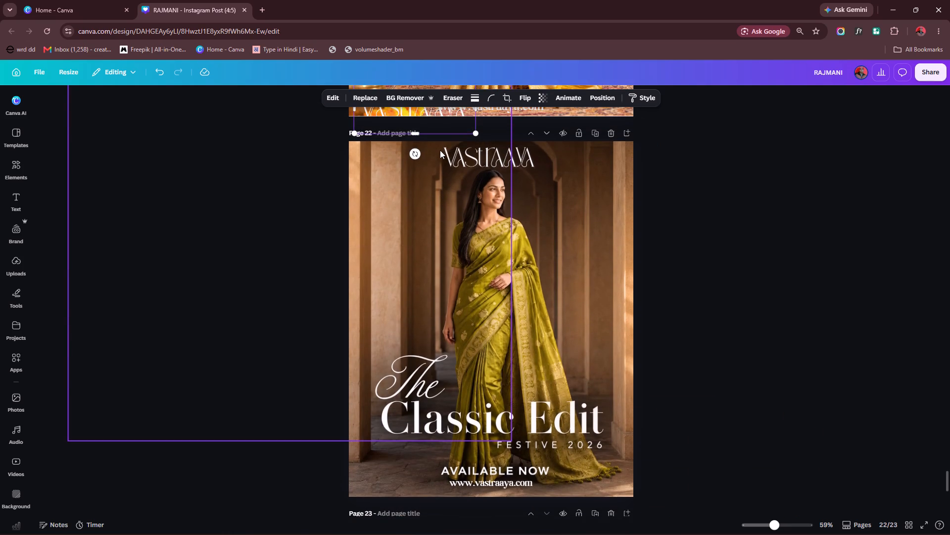
left_click_drag(409, 110, 460, 534)
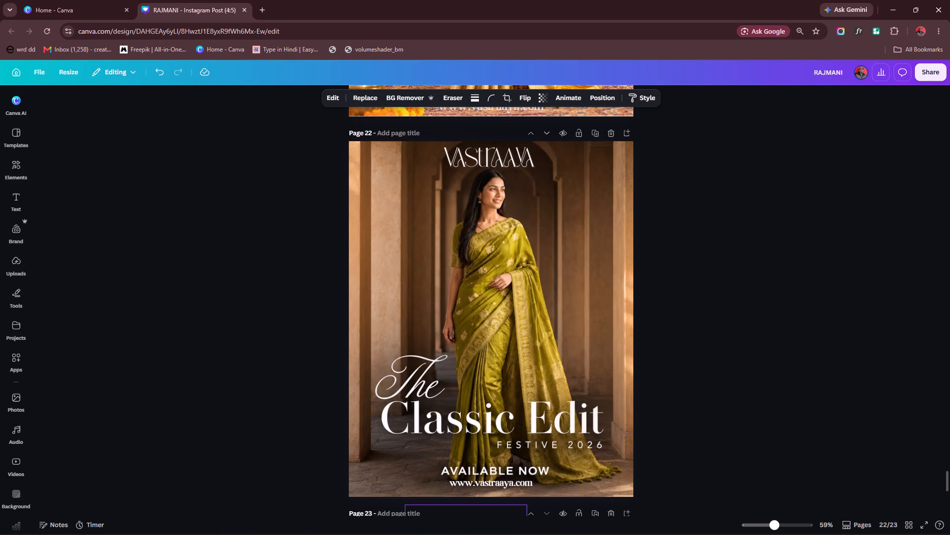
left_click_drag(460, 534, 461, 532)
scroll(456, 390, "down", 3)
left_click_drag(462, 384, 464, 400)
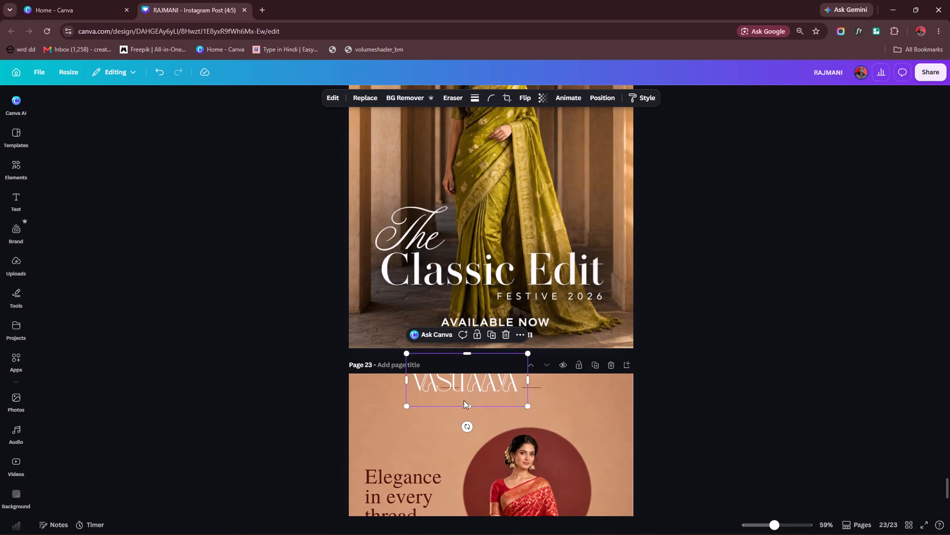
left_click_drag(464, 400, 483, 395)
Enlarge the VASTRAAYA logo slightly at the top of the page 23 poster.
scroll(548, 425, "up", 4, "alt")
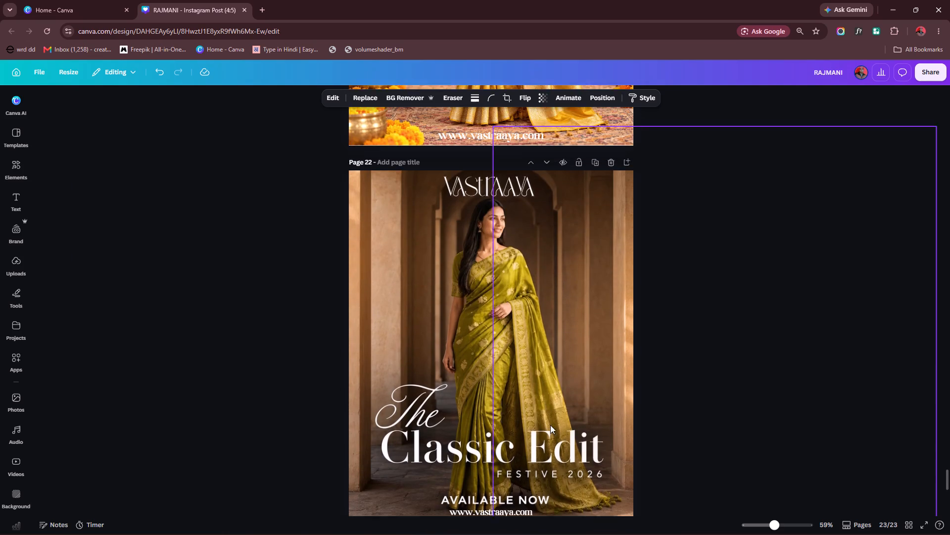
scroll(535, 407, "down", 6)
scroll(548, 334, "up", 5, "ctrl")
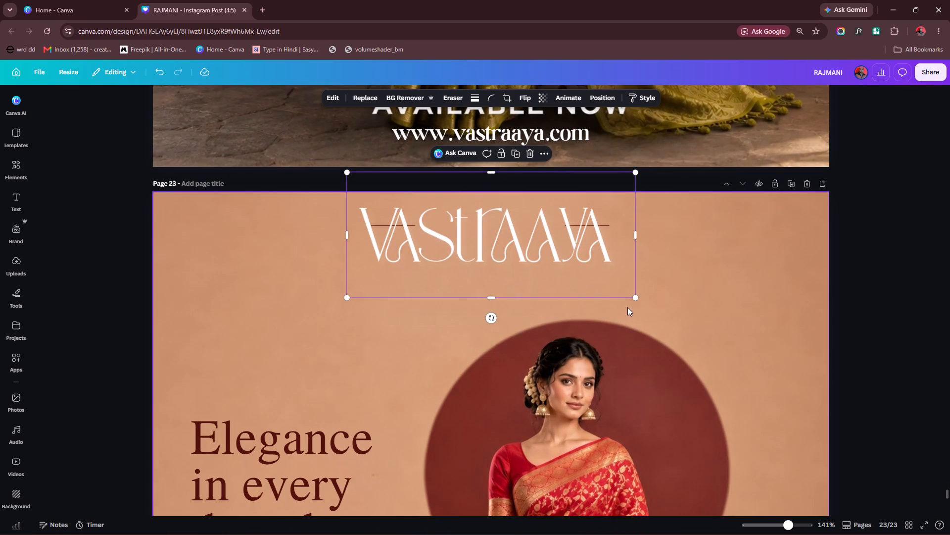
left_click_drag(635, 300, 612, 294, "ctrl")
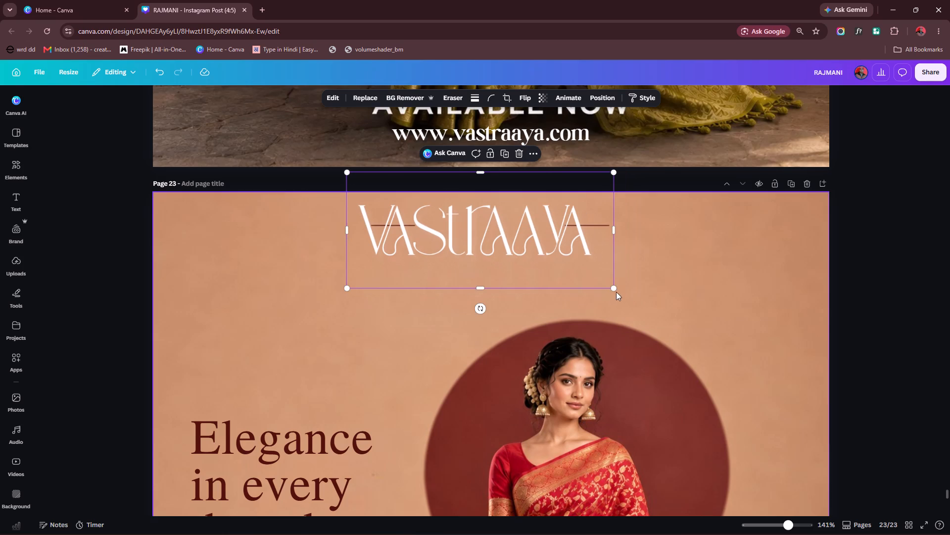
left_click_drag(612, 290, 664, 319, "ctrl")
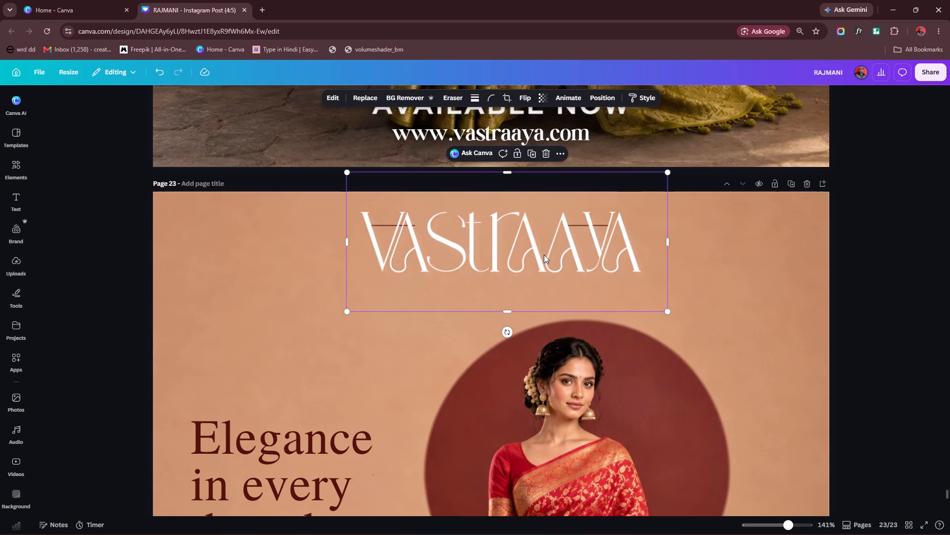
Move the VASTRAAYA logo down to the left side of the poster, over the "Elegance in every thread." headline.
left_click_drag(548, 260, 396, 289)
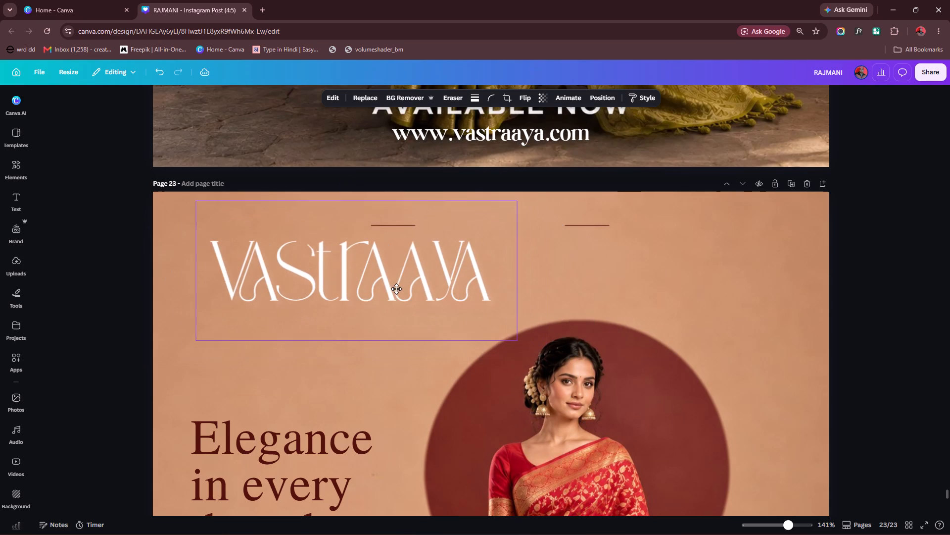
left_click_drag(396, 289, 359, 293)
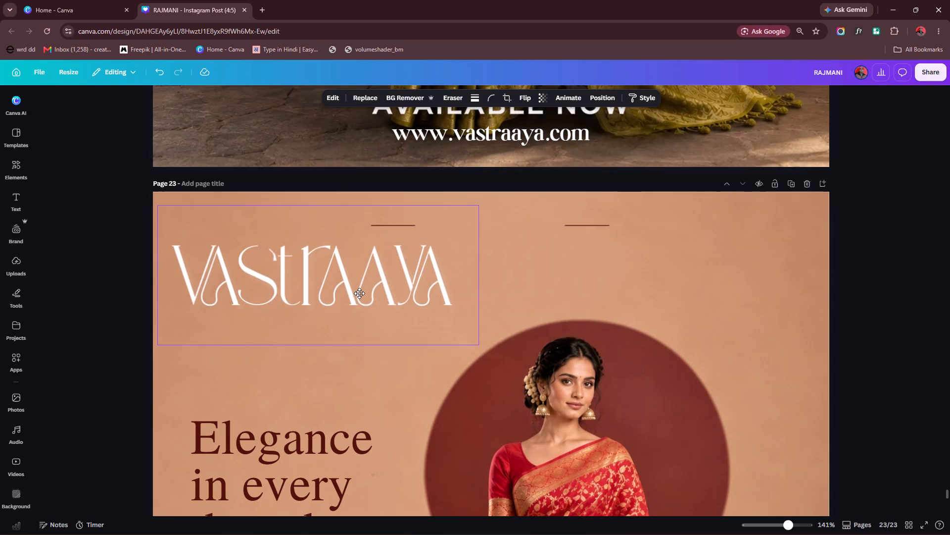
left_click_drag(359, 293, 331, 477)
Erase the two short horizontal lines near the top of the page 23 poster using Magic Eraser with brush size 3.
left_click(468, 254)
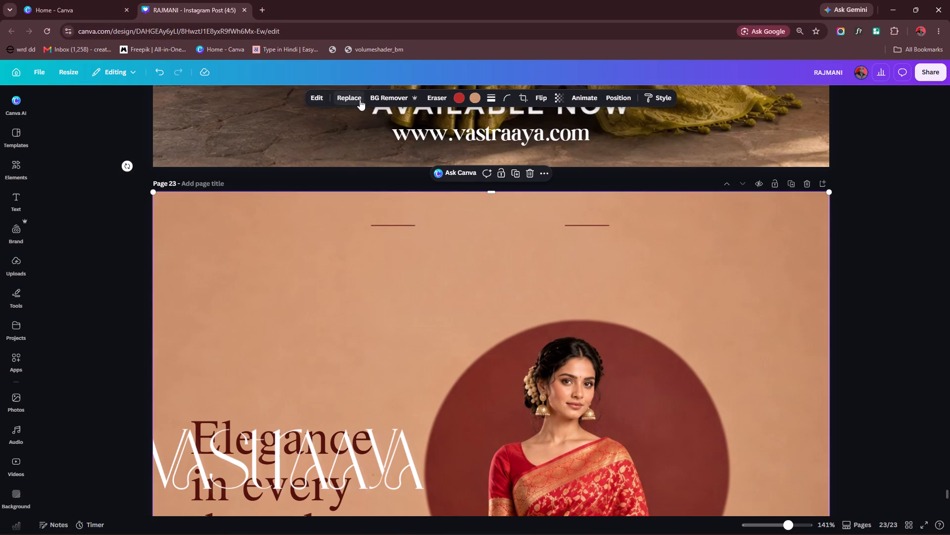
left_click(430, 99)
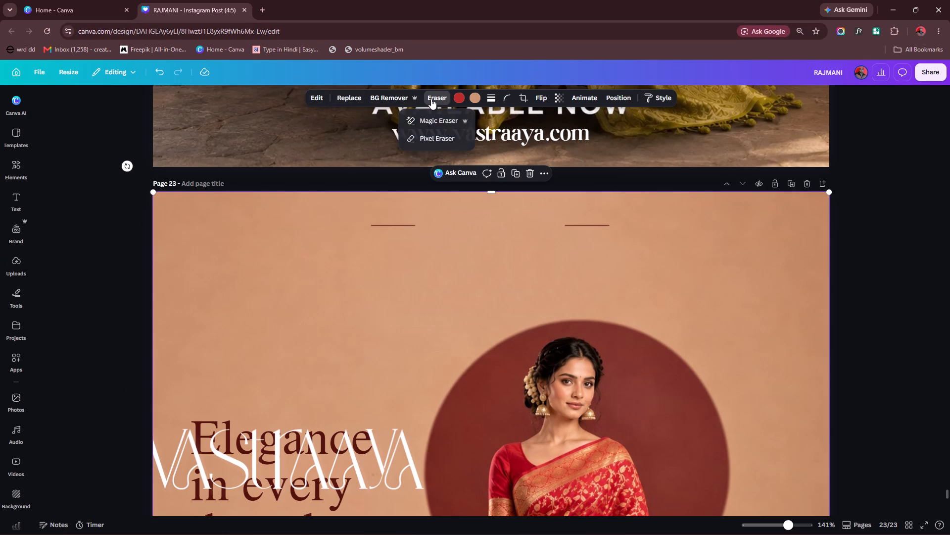
left_click(433, 119)
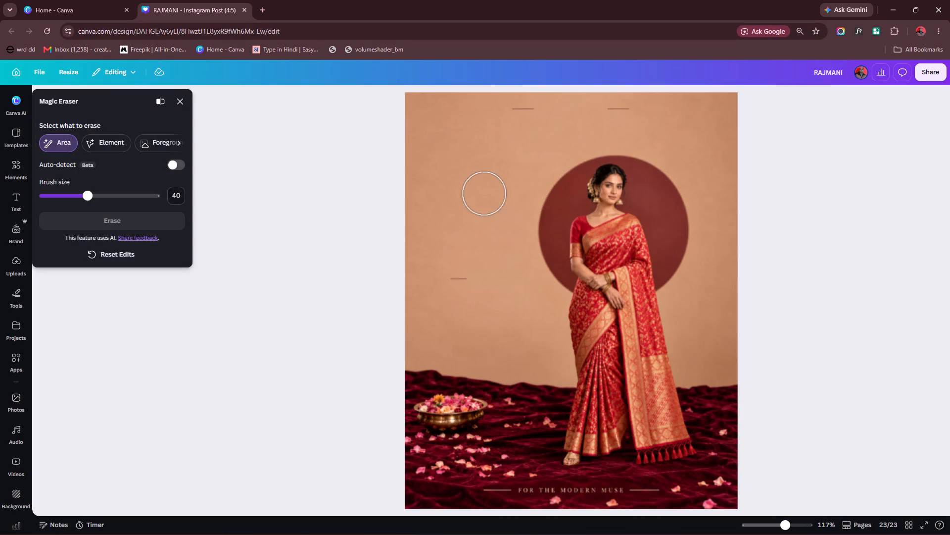
left_click_drag(90, 196, 49, 211)
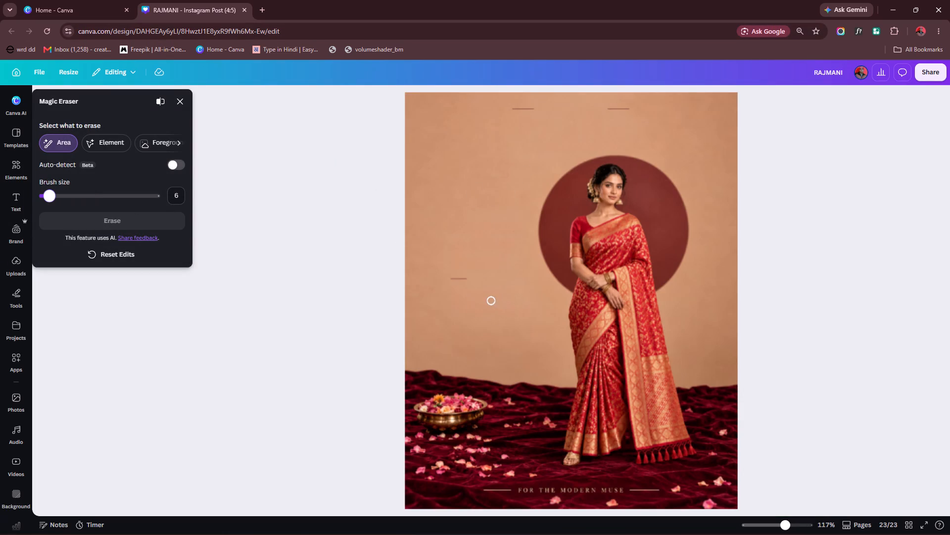
left_click_drag(49, 211, 47, 211)
scroll(744, 230, "up", 5, "ctrl")
scroll(582, 152, "up", 10)
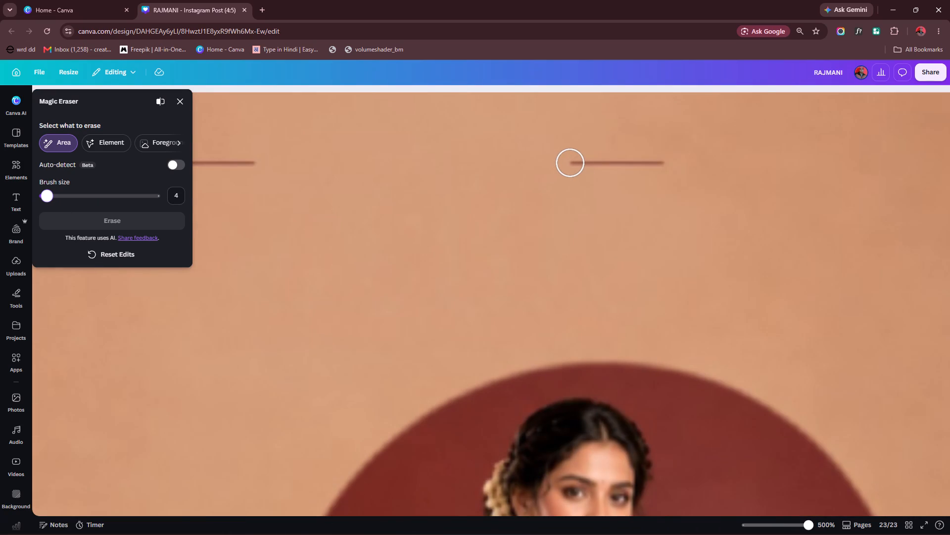
left_click_drag(53, 194, 46, 198)
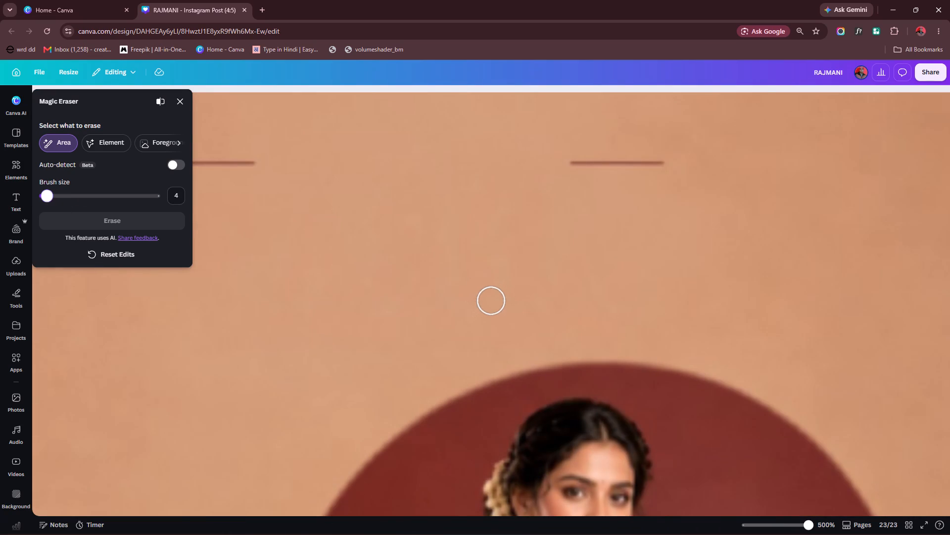
left_click_drag(46, 198, 45, 198)
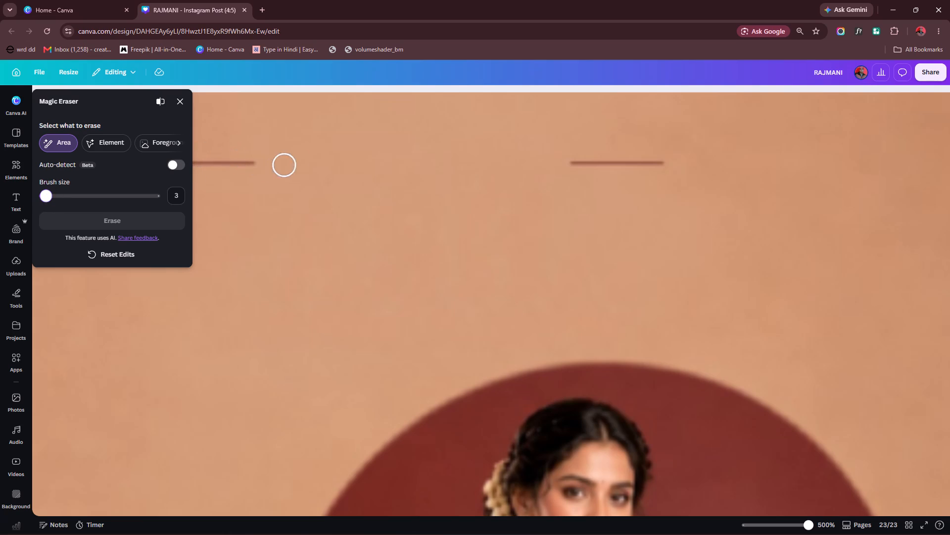
left_click_drag(570, 162, 575, 164)
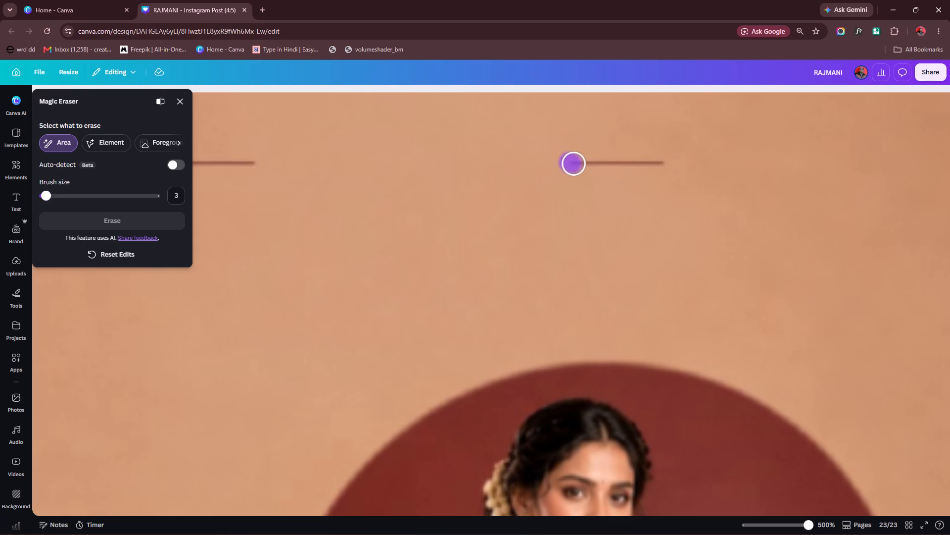
left_click_drag(575, 164, 678, 160)
scroll(404, 171, "up", 5)
left_click_drag(255, 162, 201, 163)
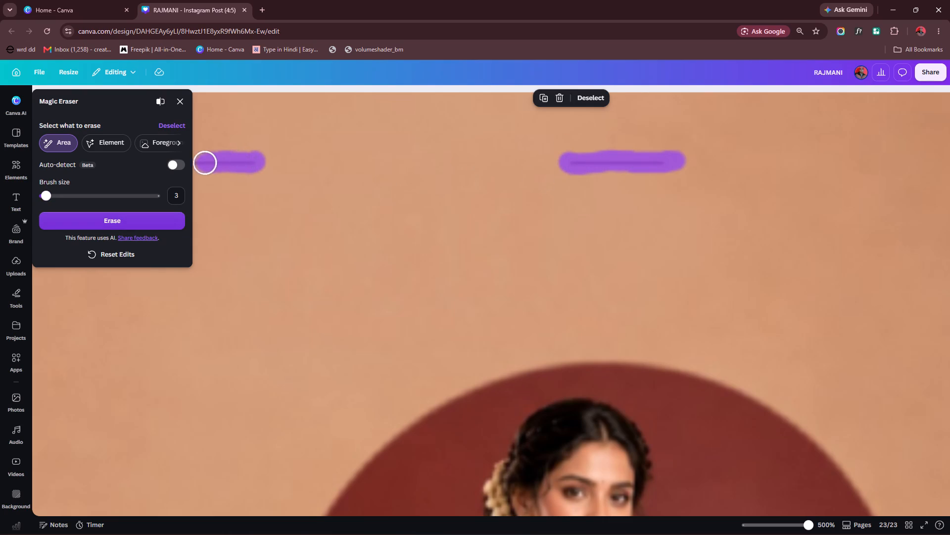
left_click_drag(201, 163, 143, 166)
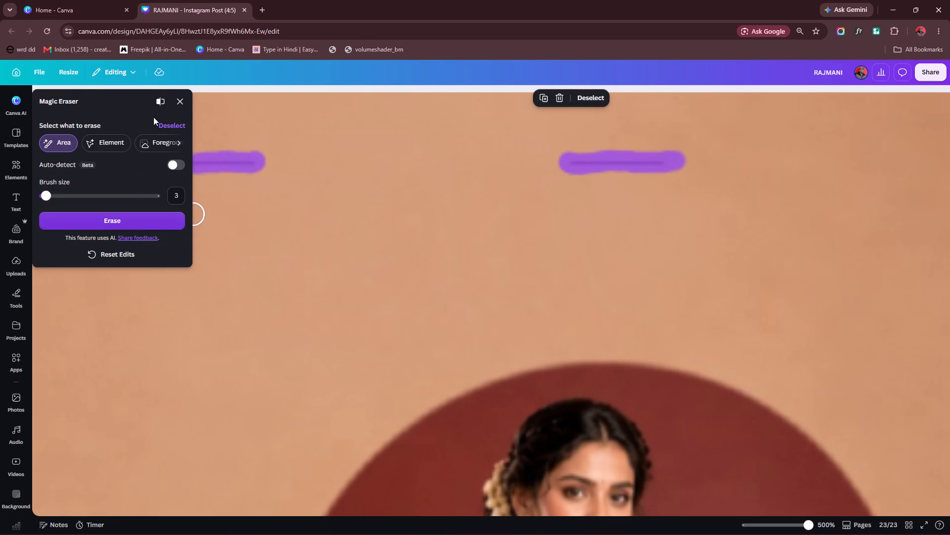
scroll(347, 205, "down", 2, "ctrl")
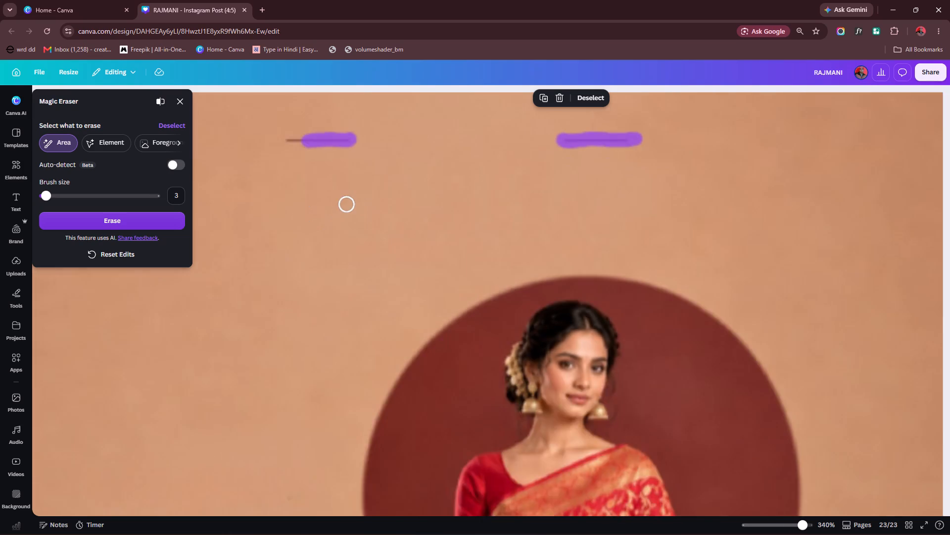
scroll(347, 205, "down", 1, "ctrl")
scroll(512, 114, "up", 3, "ctrl")
left_click_drag(407, 116, 399, 114)
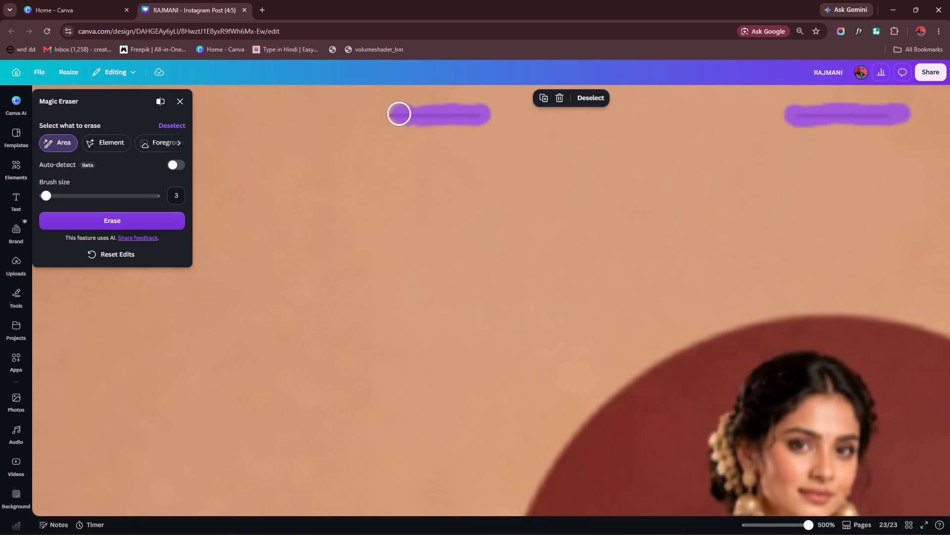
left_click_drag(399, 114, 379, 115)
left_click(95, 221)
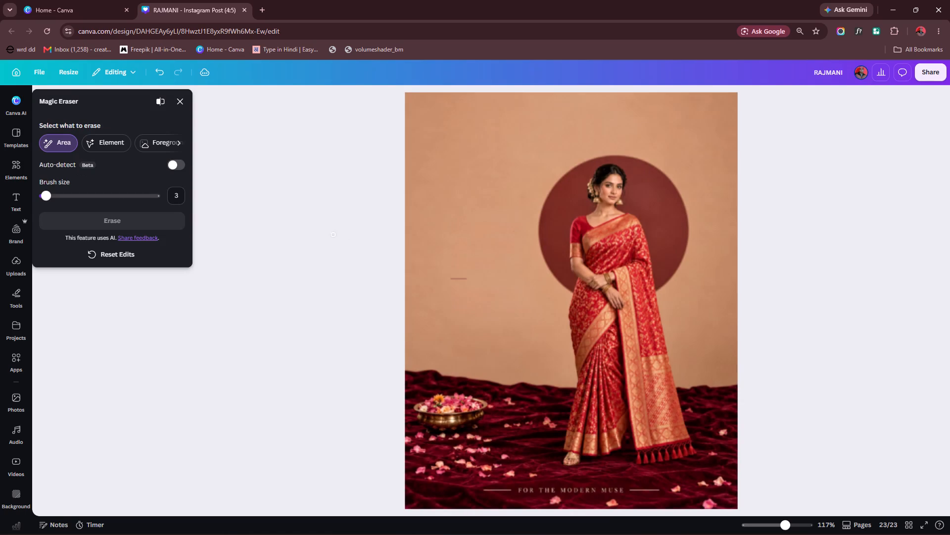
left_click(180, 100)
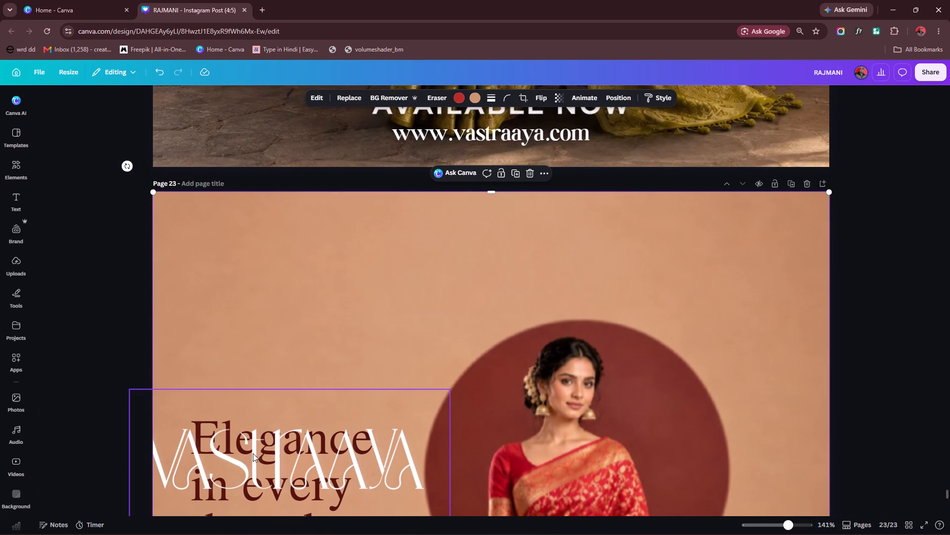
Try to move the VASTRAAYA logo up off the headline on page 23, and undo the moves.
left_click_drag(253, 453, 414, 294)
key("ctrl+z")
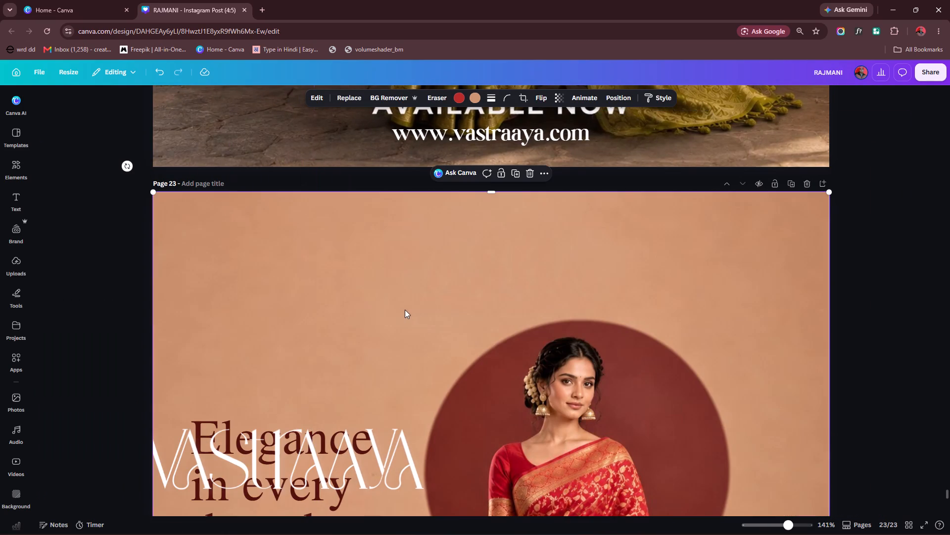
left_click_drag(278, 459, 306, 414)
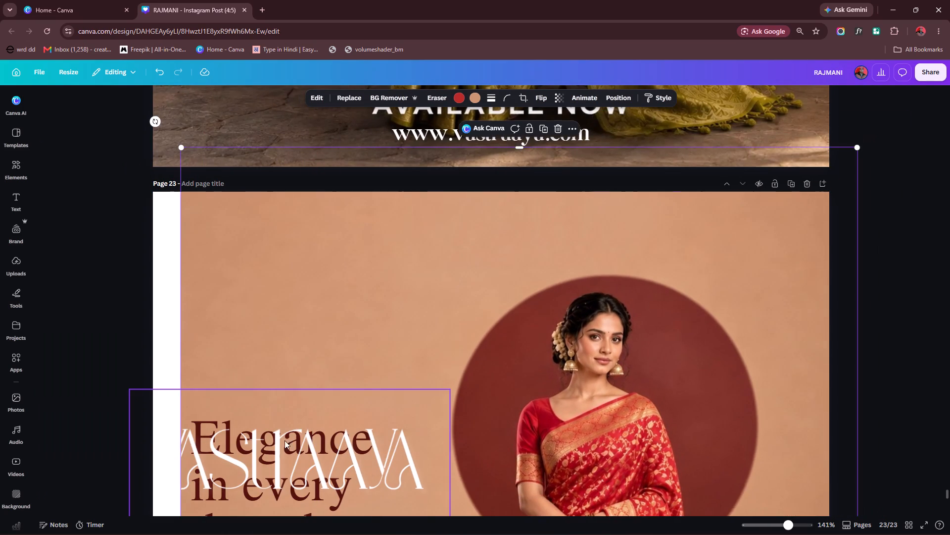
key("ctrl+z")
Move the VASTRAAYA logo off the headline to the upper-left corner of the page 23 poster.
left_click(278, 454)
left_click_drag(277, 454, 299, 437)
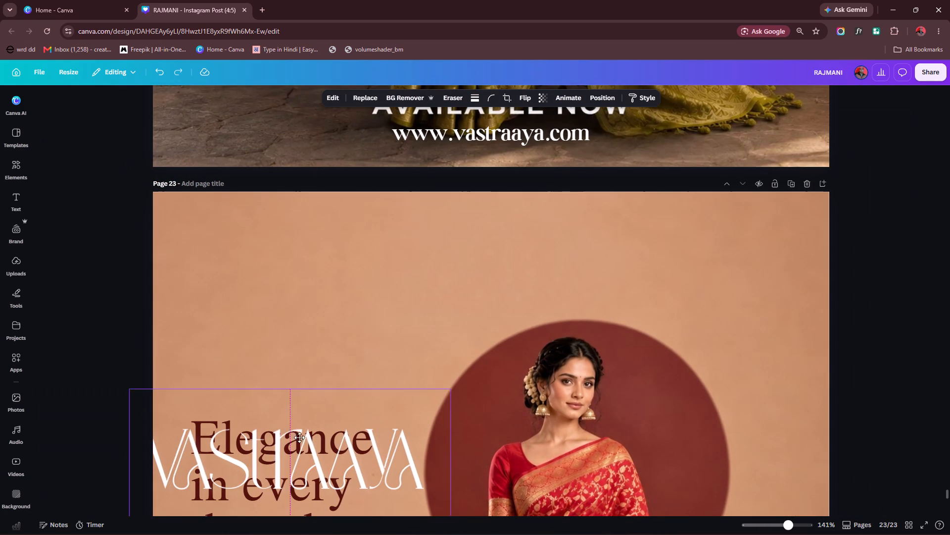
left_click_drag(299, 437, 498, 244)
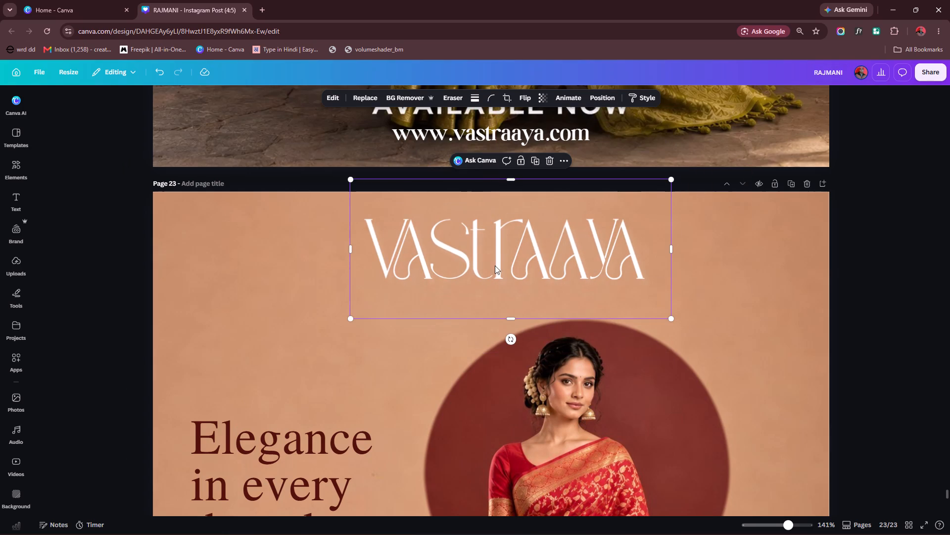
left_click_drag(500, 264, 308, 273)
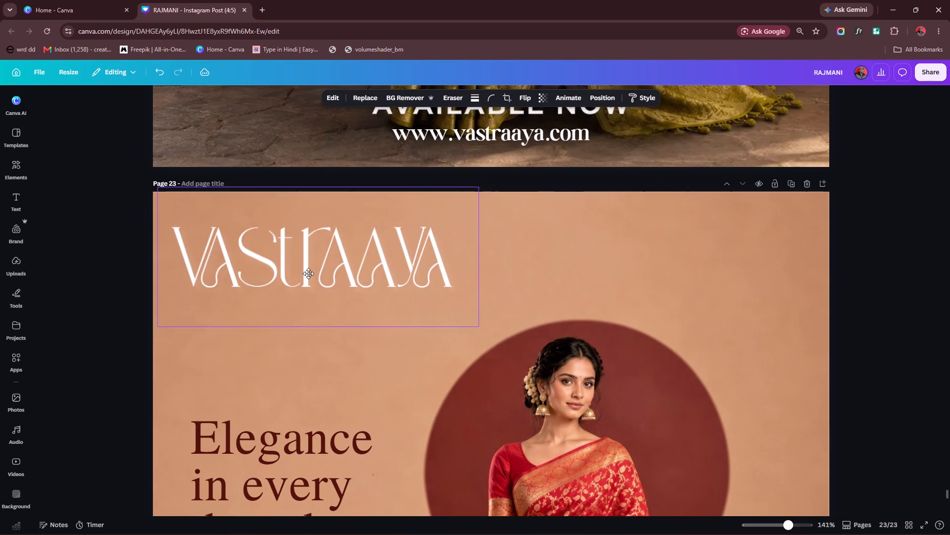
left_click_drag(308, 273, 314, 277)
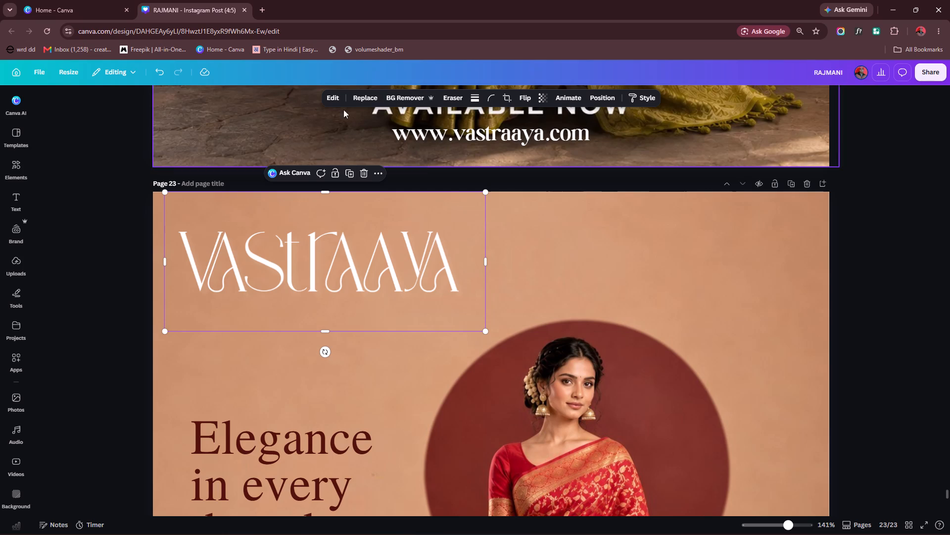
Recolour the VASTRAAYA logo by setting its Duotone shadows to the dark maroon sampled from the "Elegance in every thread." headline.
left_click(331, 98)
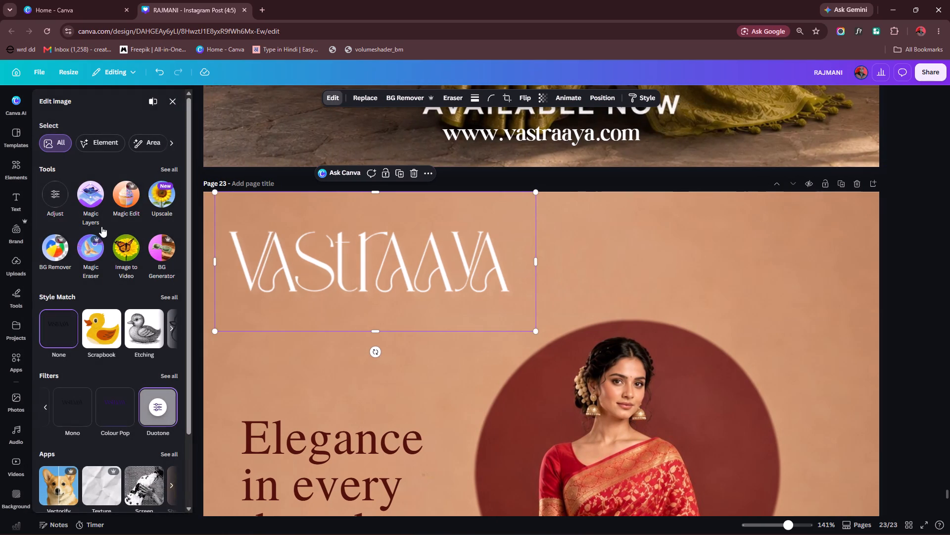
left_click(157, 413)
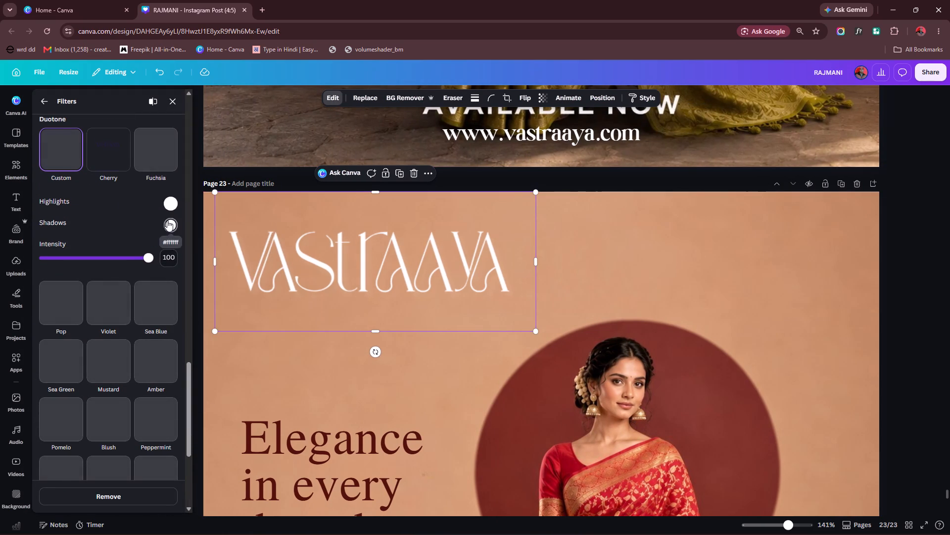
left_click(167, 221)
left_click(290, 322)
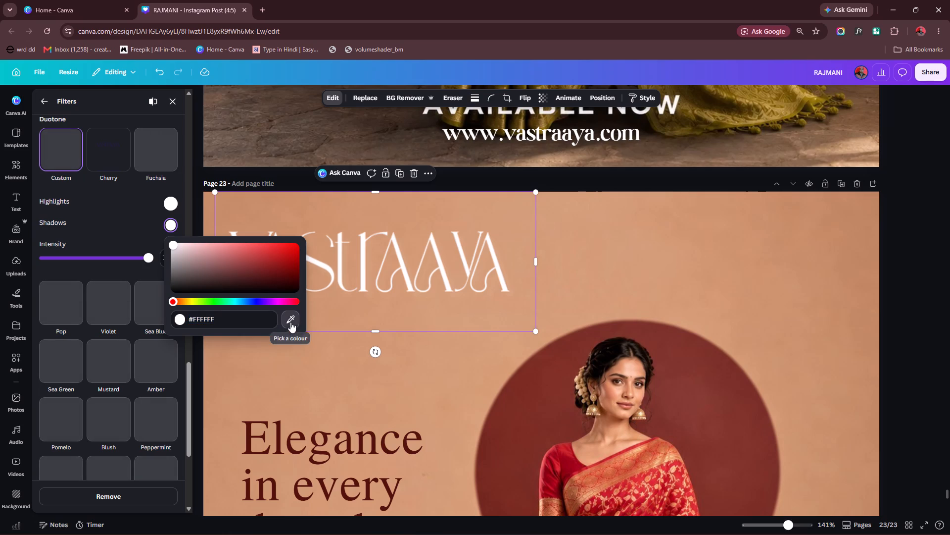
left_click(248, 434)
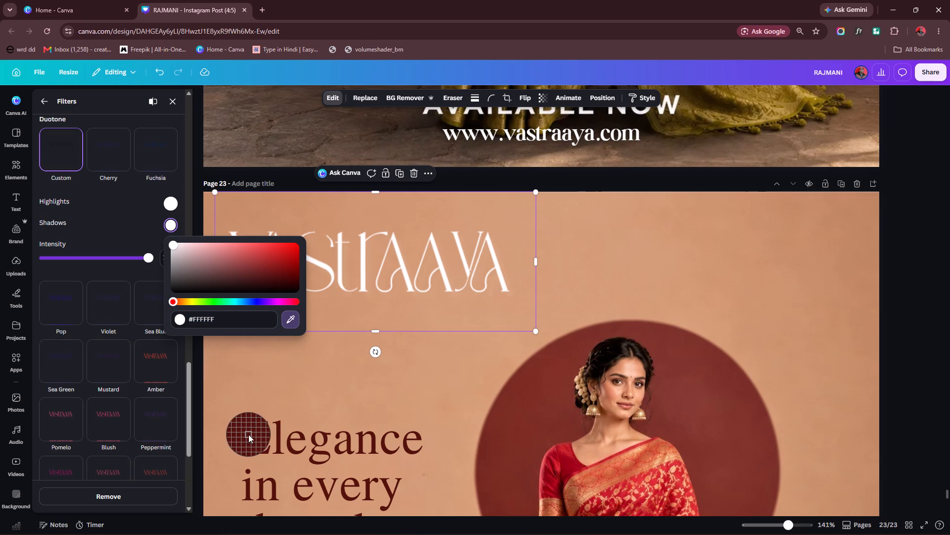
left_click(125, 206)
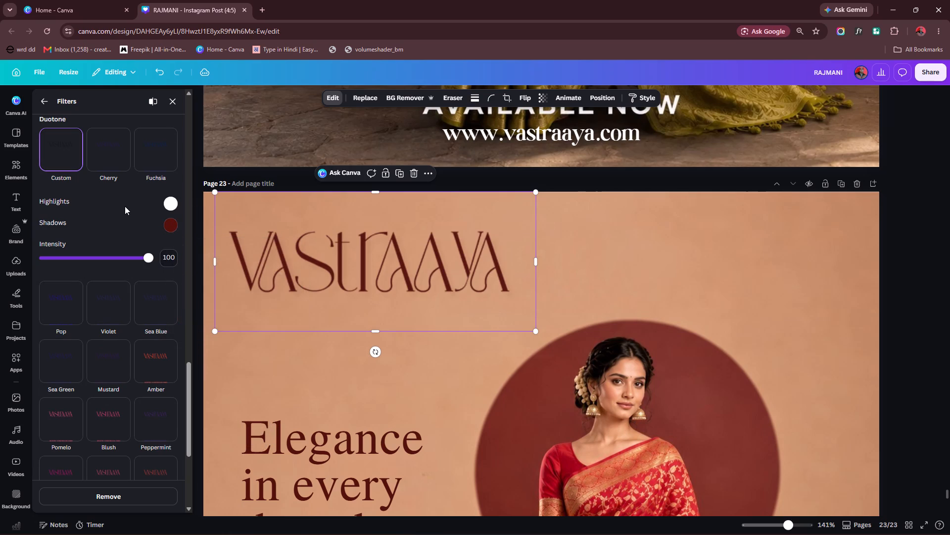
left_click(125, 206)
left_click(173, 108)
left_click(96, 266)
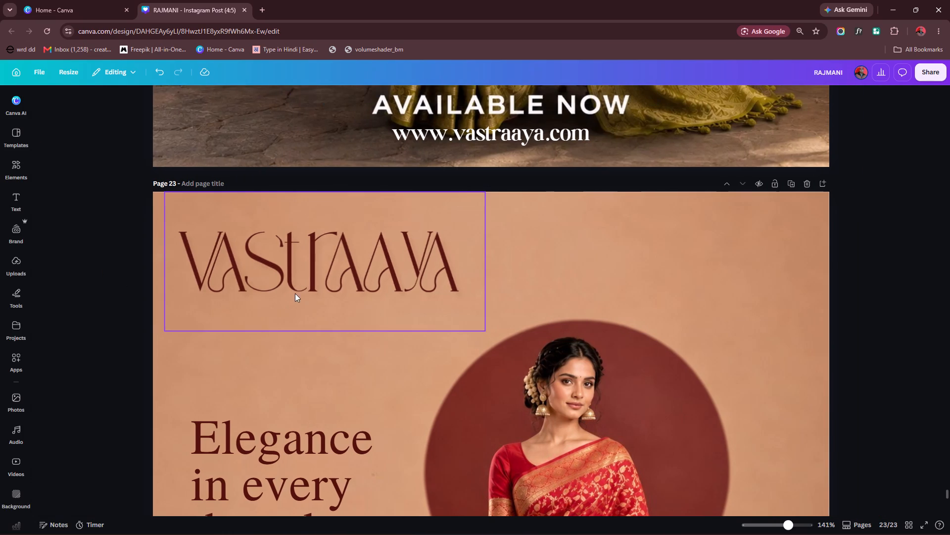
scroll(322, 275, "down", 5)
scroll(322, 268, "up", 6)
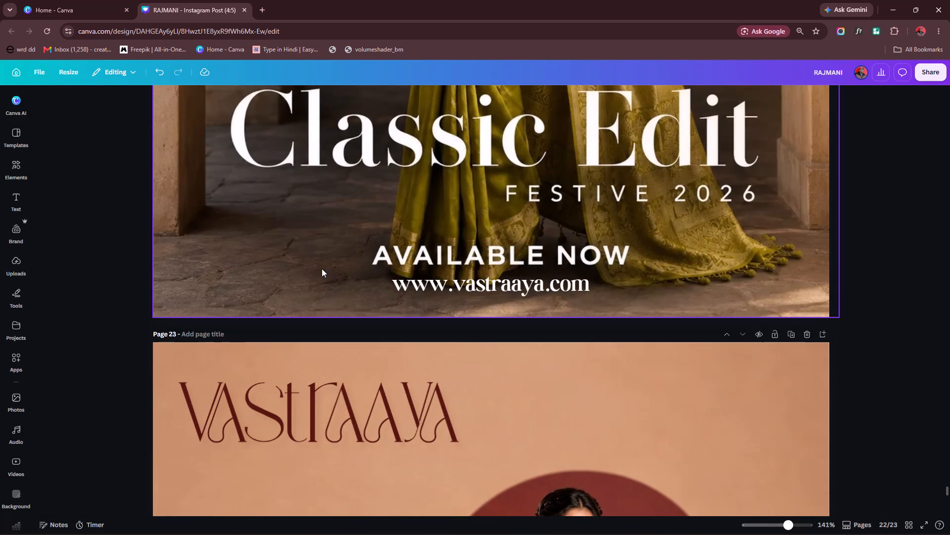
left_click(442, 284)
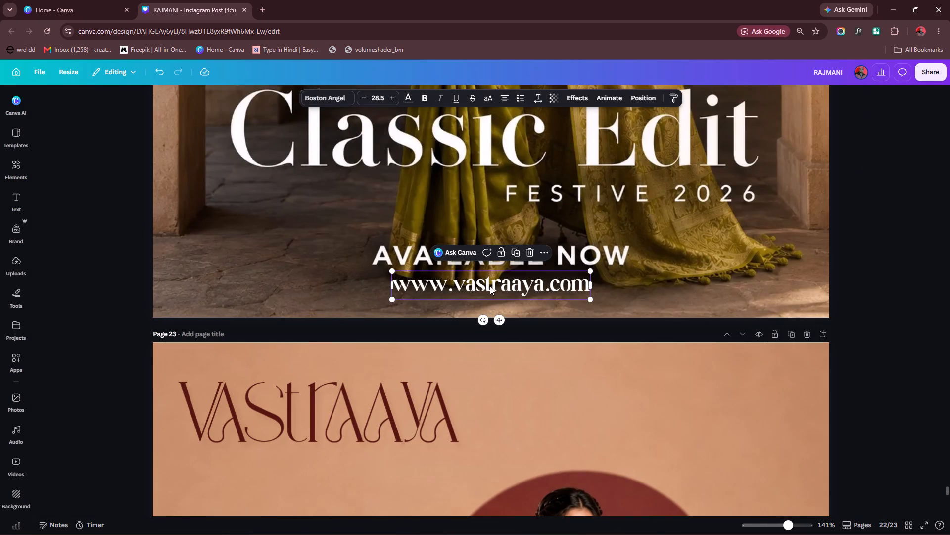
left_click_drag(488, 286, 491, 467, "alt")
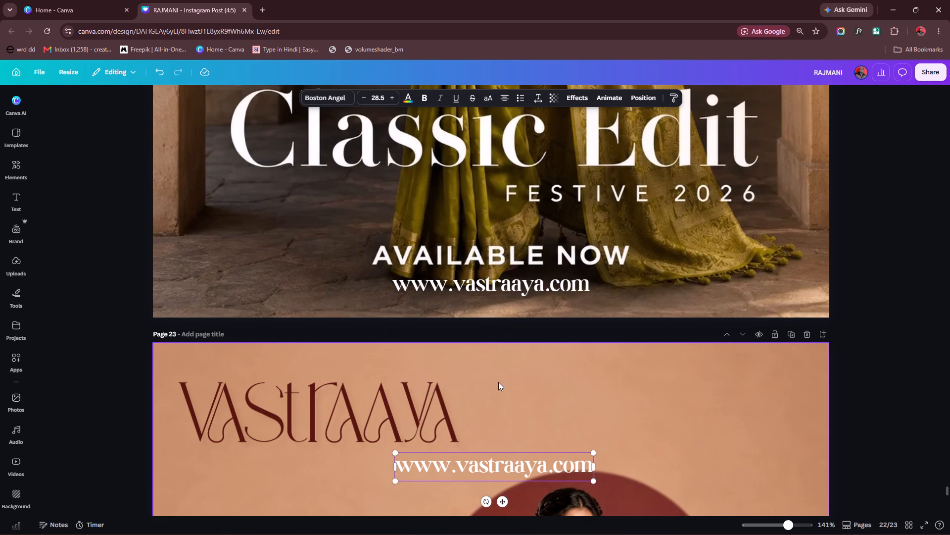
scroll(498, 378, "down", 7)
left_click_drag(491, 120, 490, 325)
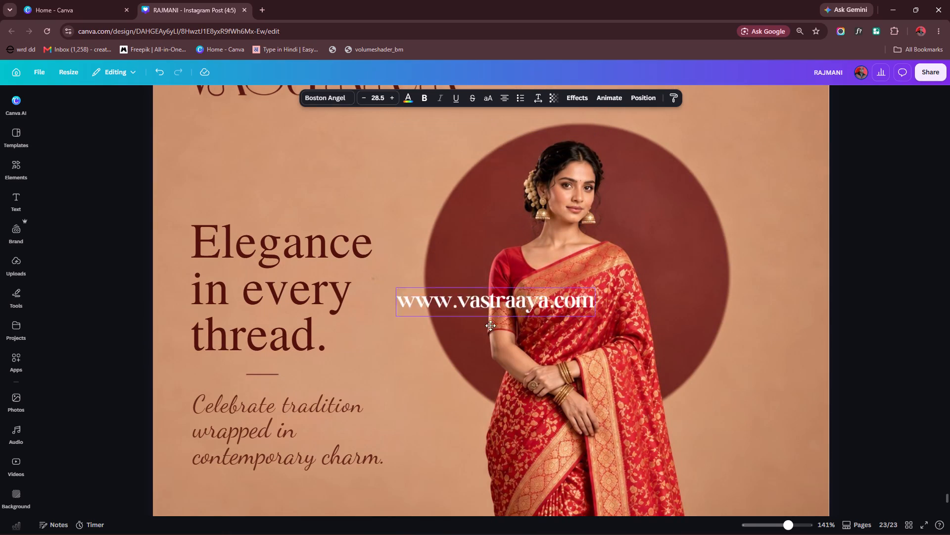
left_click_drag(490, 325, 490, 370)
scroll(474, 272, "down", 7)
scroll(472, 259, "up", 1)
scroll(472, 259, "down", 3, "ctrl")
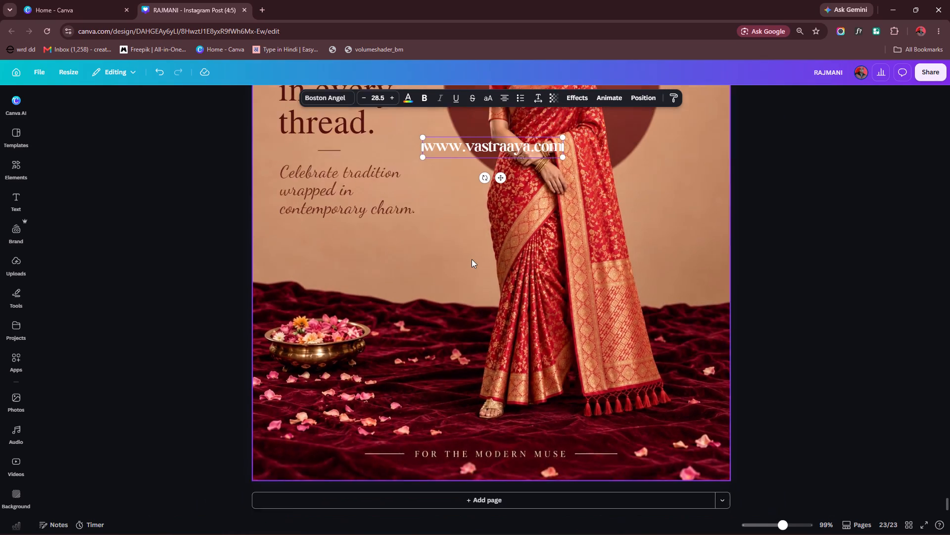
left_click_drag(492, 200, 565, 432)
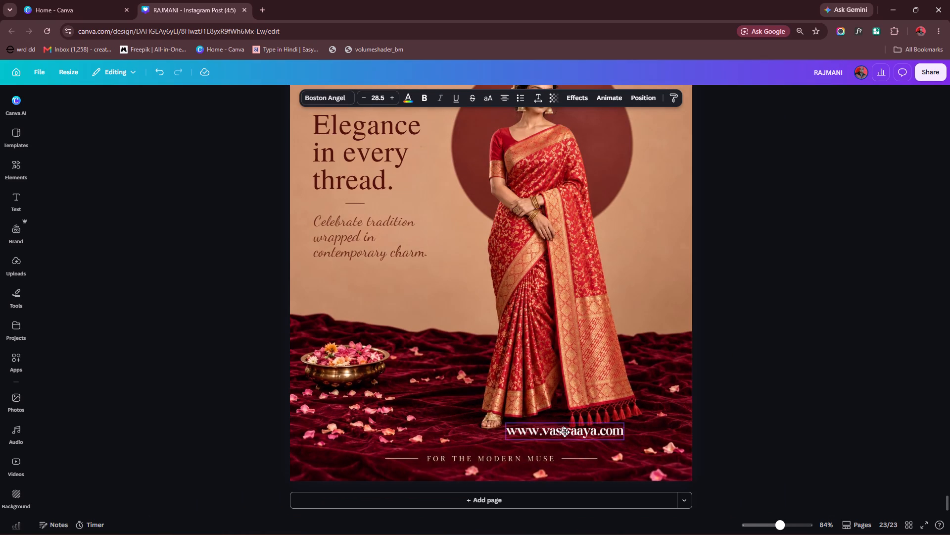
left_click_drag(565, 432, 432, 467)
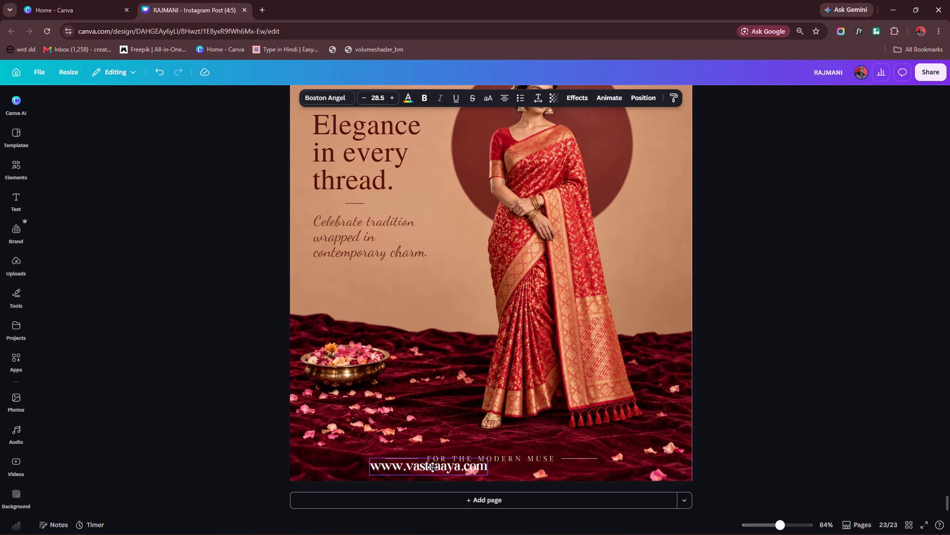
left_click_drag(432, 467, 498, 473)
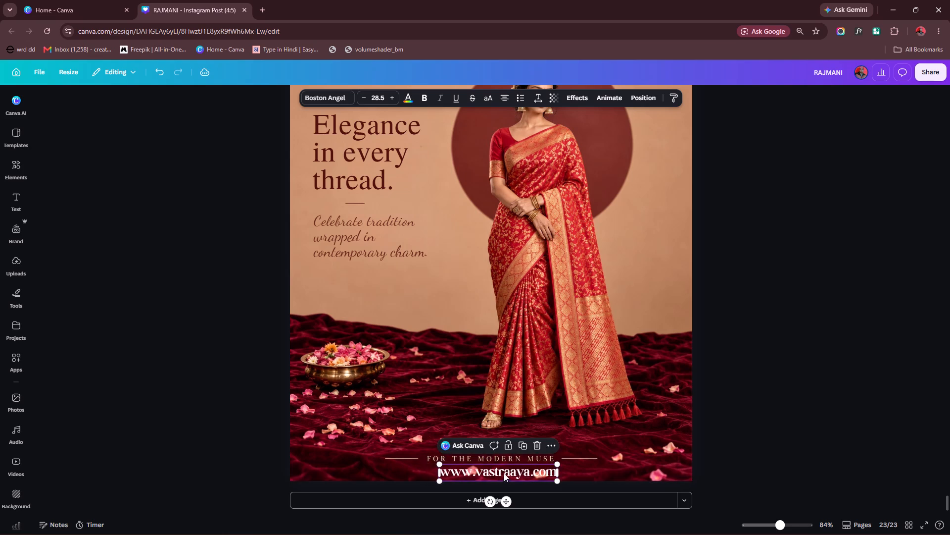
Shrink the website text to font size 23.4 and reposition it just beneath the "FOR THE MODERN MUSE" line.
scroll(512, 473, "up", 7, "ctrl")
scroll(491, 418, "down", 3)
scroll(519, 456, "down", 2)
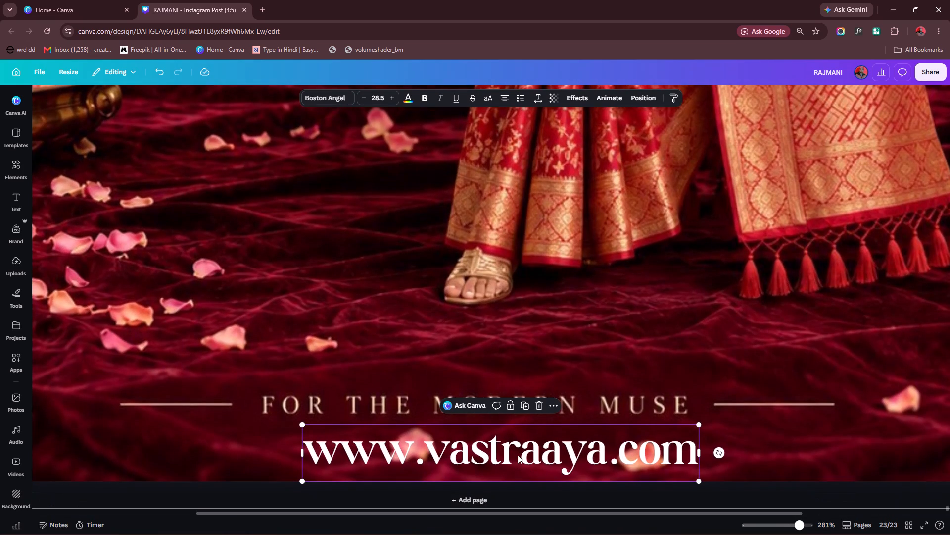
scroll(518, 455, "down", 2)
left_click_drag(700, 482, 693, 483)
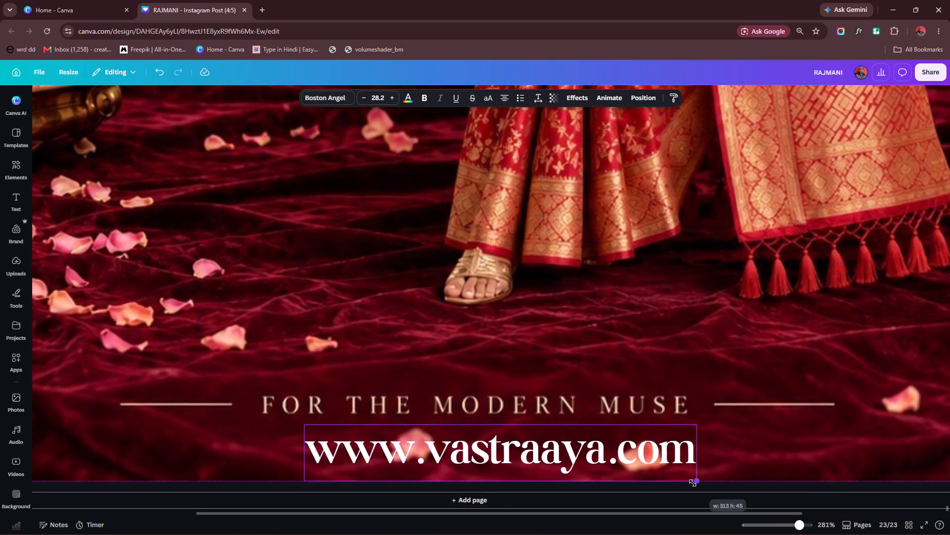
left_click_drag(693, 483, 665, 475)
left_click_drag(546, 457, 509, 455)
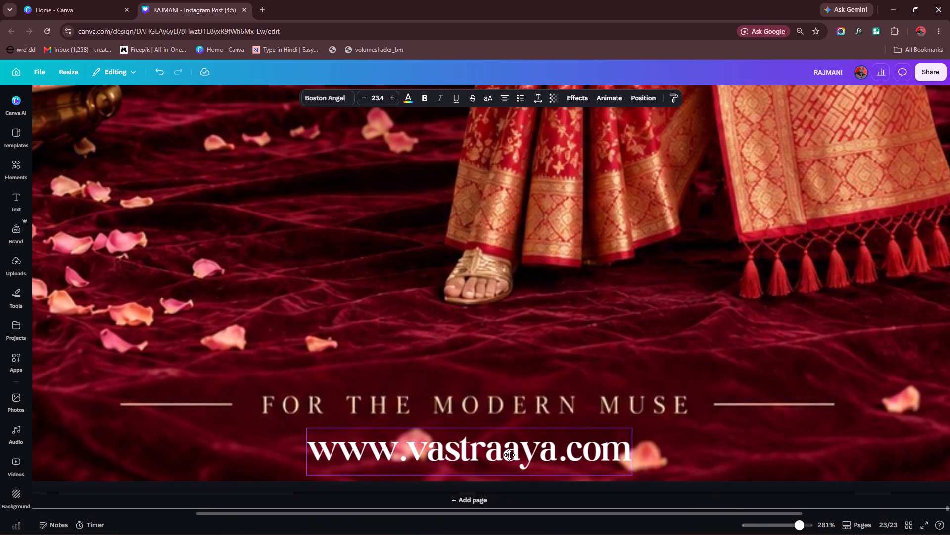
left_click_drag(509, 455, 502, 459)
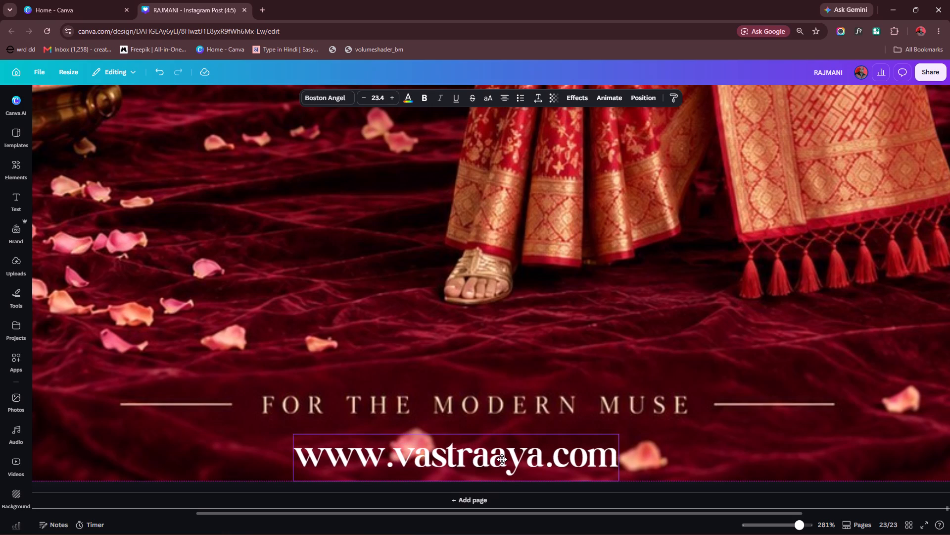
left_click_drag(502, 459, 502, 458)
Align the website text to the horizontal centre of the page.
left_click(638, 101)
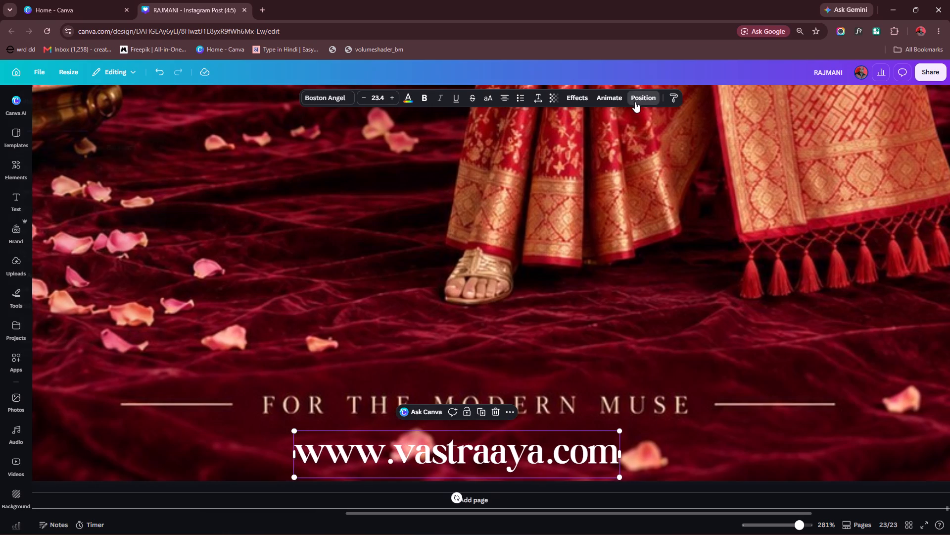
left_click(139, 235)
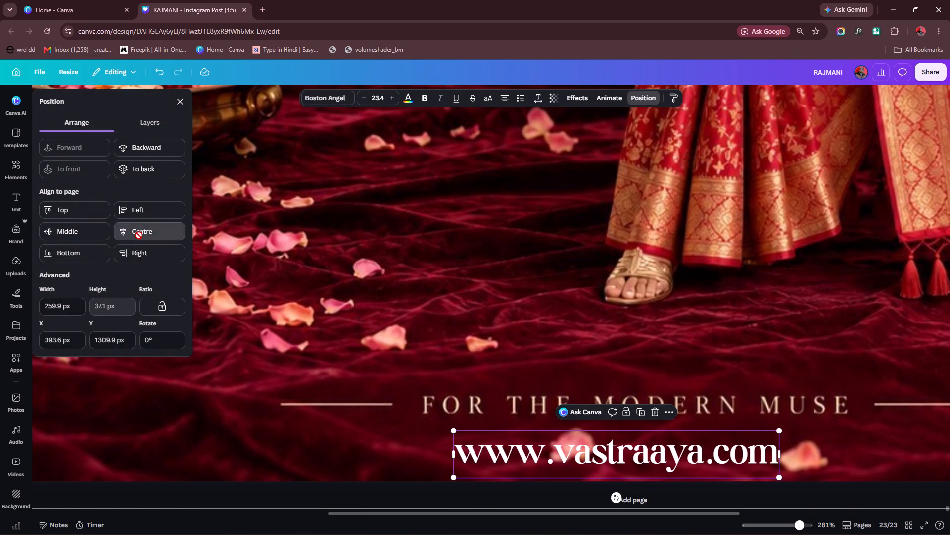
left_click(378, 250)
Extract "FOR THE MODERN MUSE" from the page 23 poster image as editable text with Grab Text.
scroll(419, 276, "down", 3, "alt")
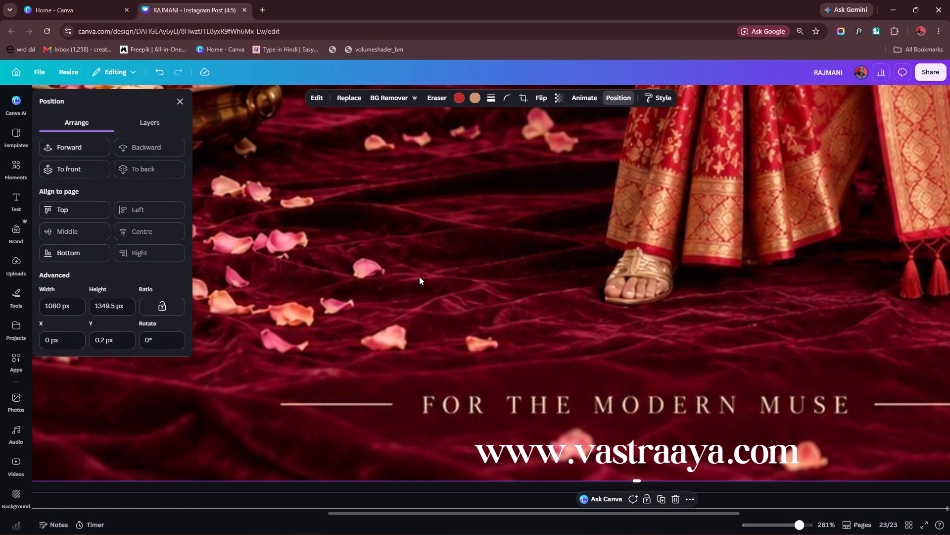
scroll(419, 276, "down", 5, "ctrl")
scroll(492, 355, "up", 5, "ctrl")
scroll(489, 336, "down", 6, "ctrl")
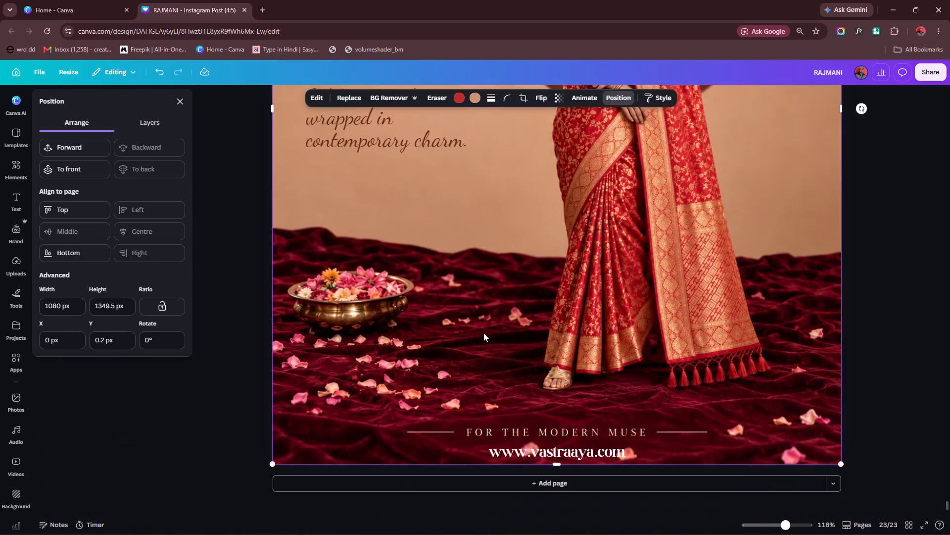
scroll(501, 408, "up", 4)
scroll(484, 345, "down", 5)
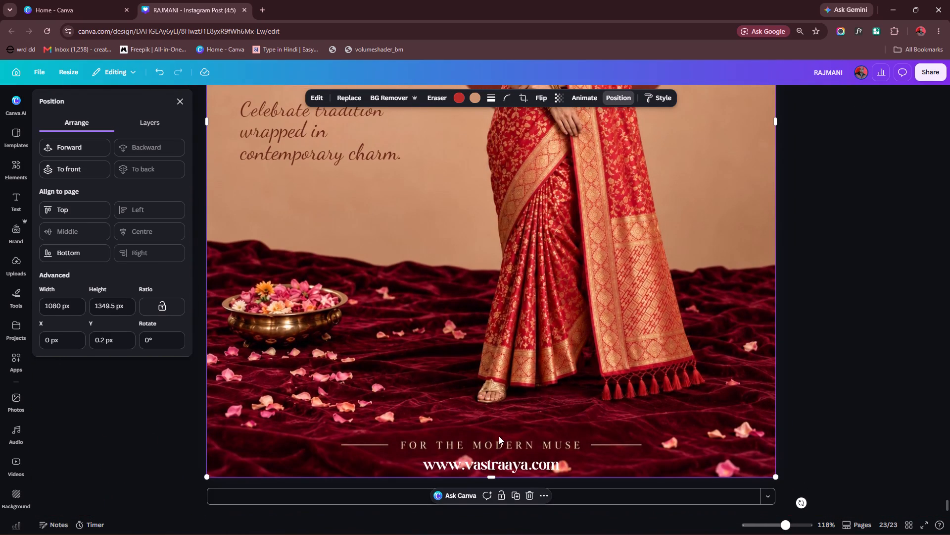
scroll(506, 447, "up", 2, "ctrl")
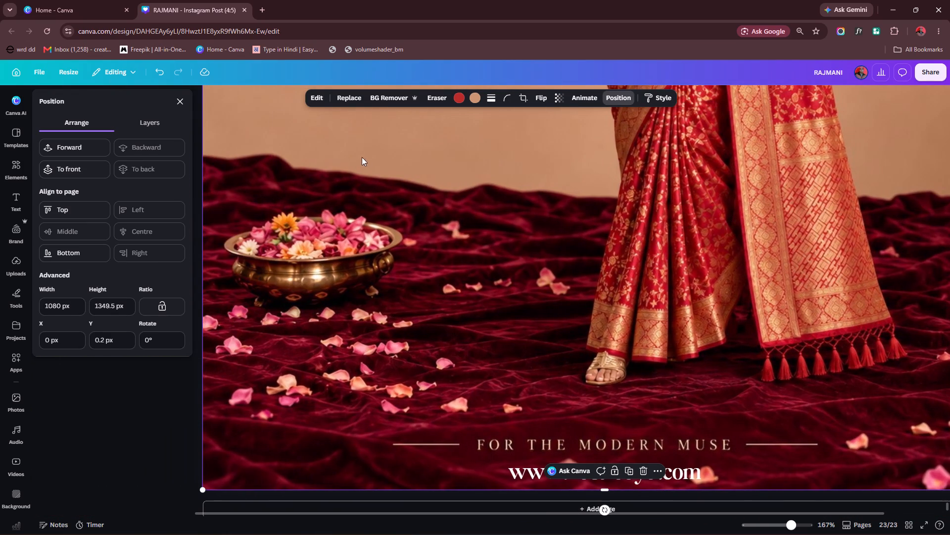
left_click(317, 101)
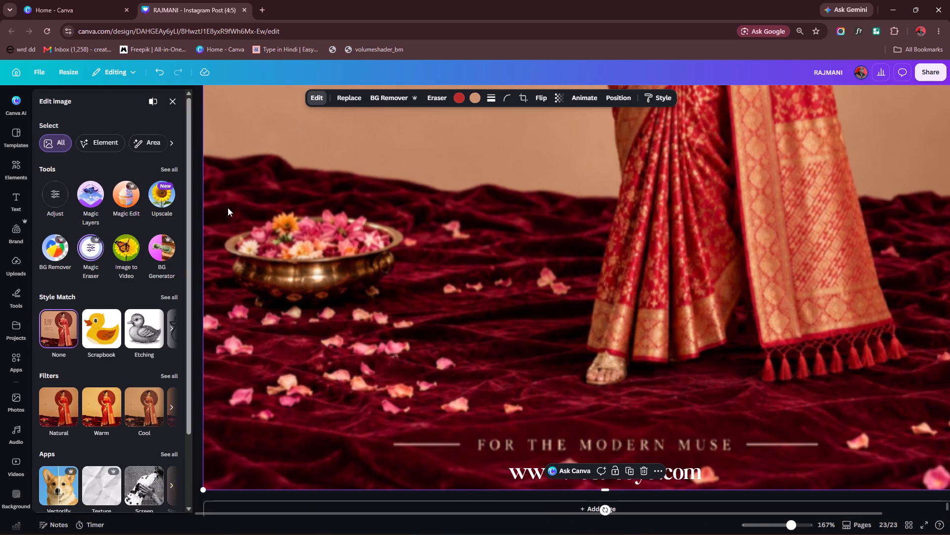
left_click(362, 297)
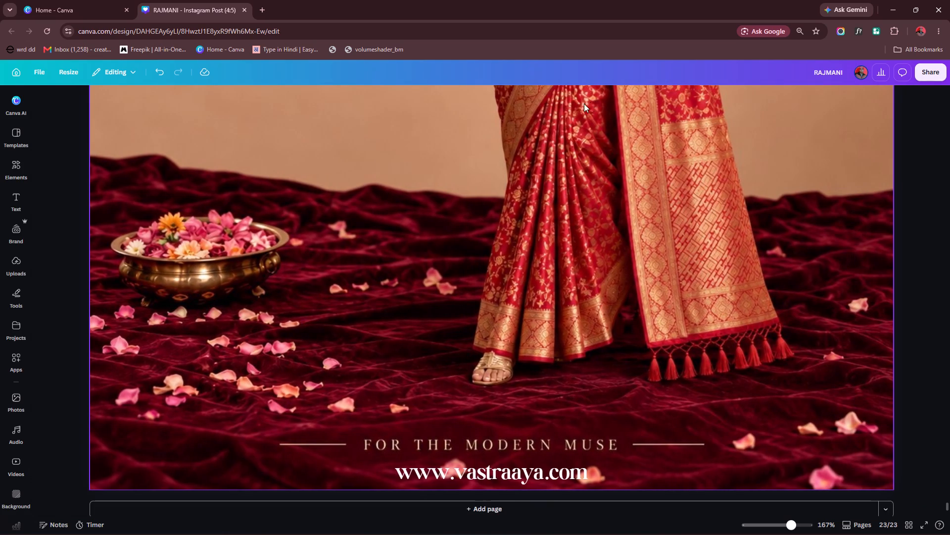
left_click(584, 104)
left_click(320, 102)
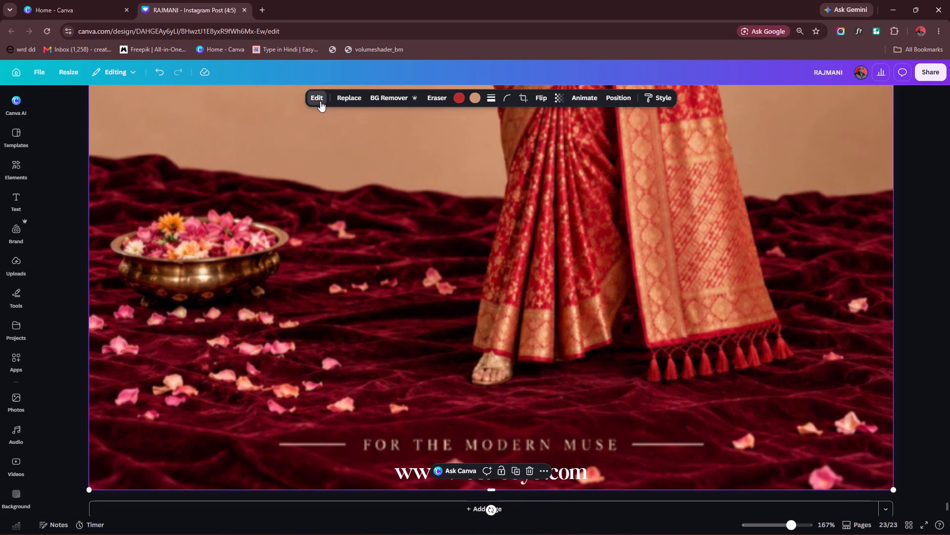
left_click(175, 169)
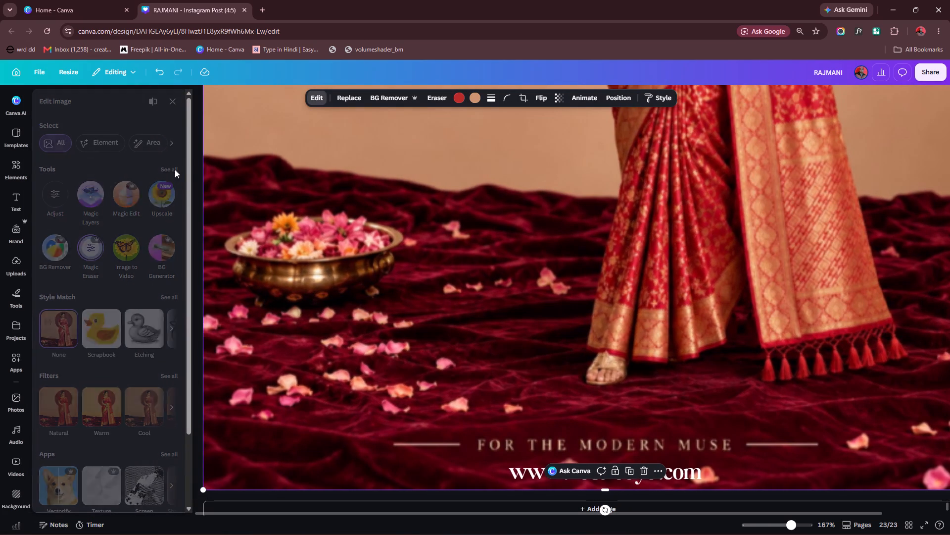
left_click(134, 340)
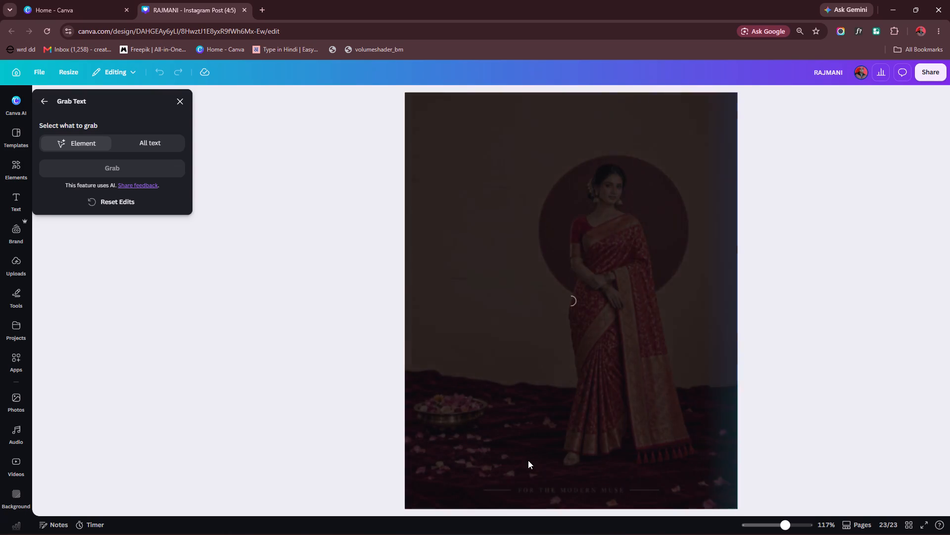
left_click(527, 489)
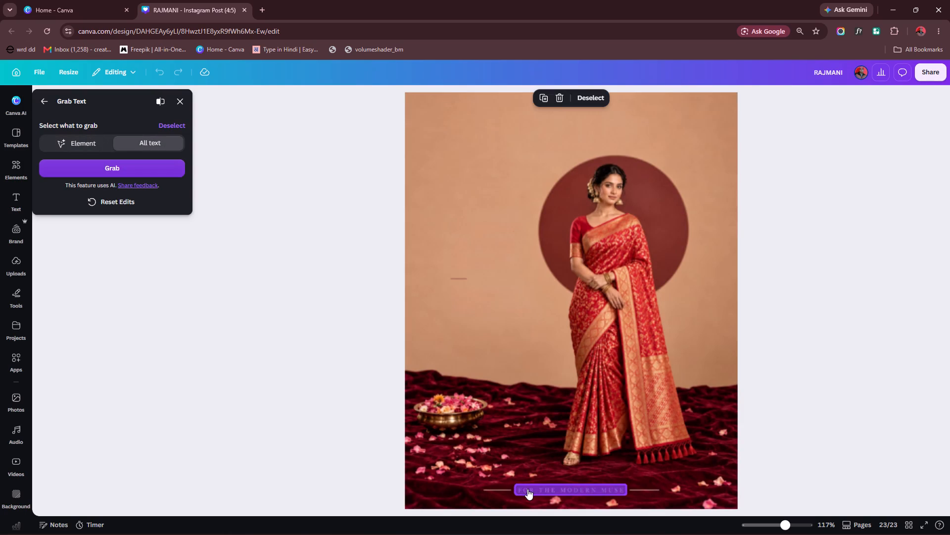
left_click(79, 164)
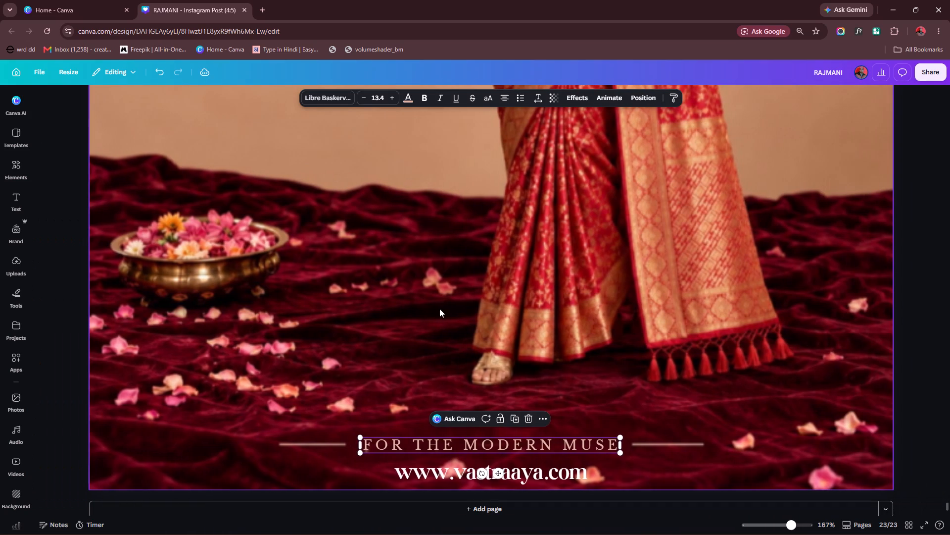
left_click(39, 291)
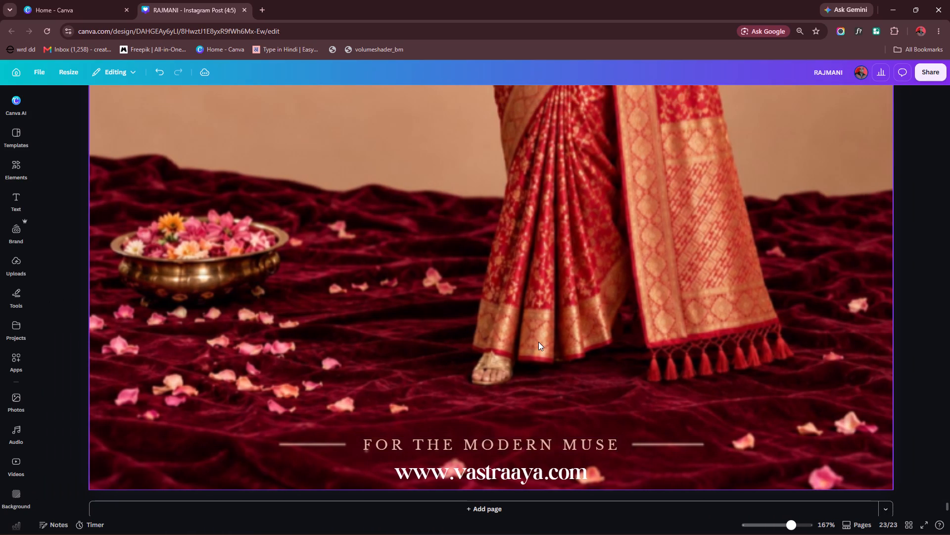
Review the page 23 poster as a whole, checking the logo, text blocks, website address and image edges.
scroll(533, 325, "down", 5, "ctrl")
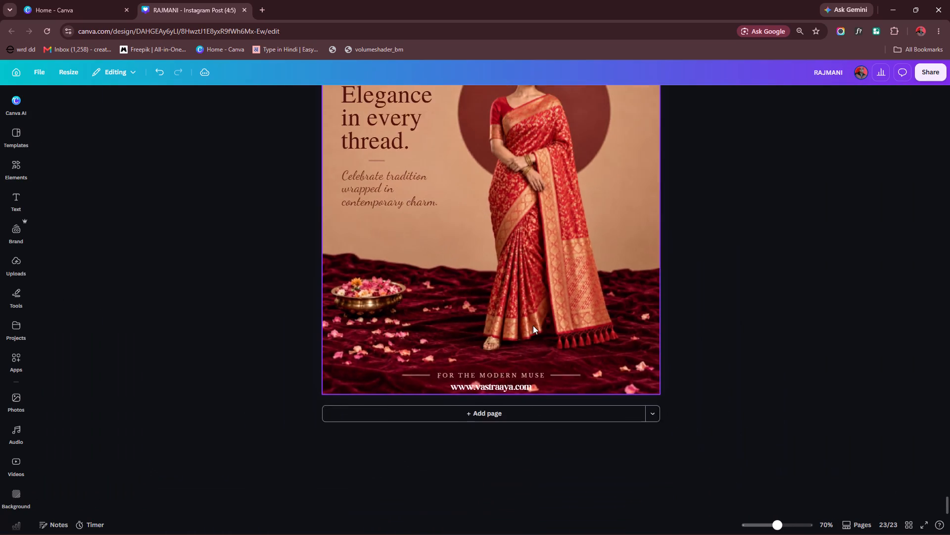
scroll(533, 325, "down", 2, "ctrl")
scroll(473, 373, "up", 6, "ctrl")
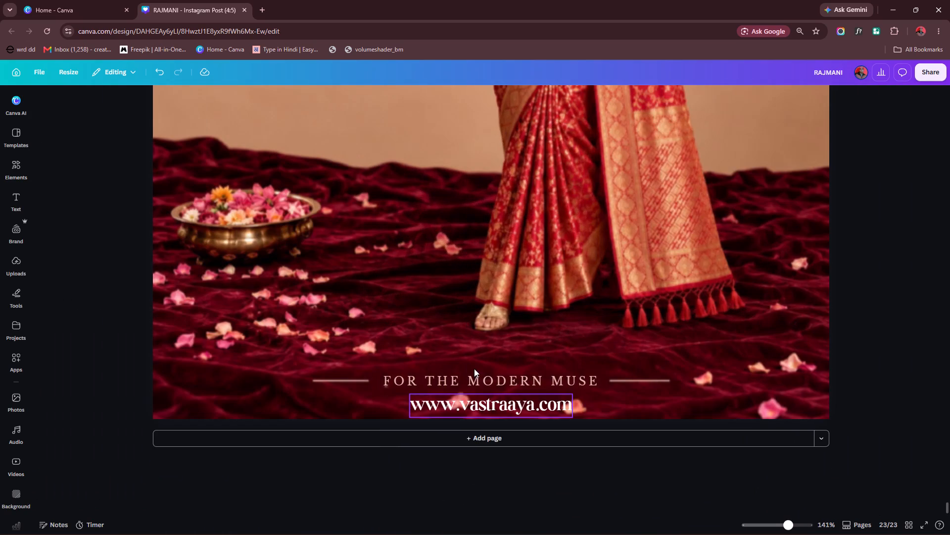
scroll(477, 415, "up", 5, "ctrl")
scroll(469, 396, "down", 4, "ctrl")
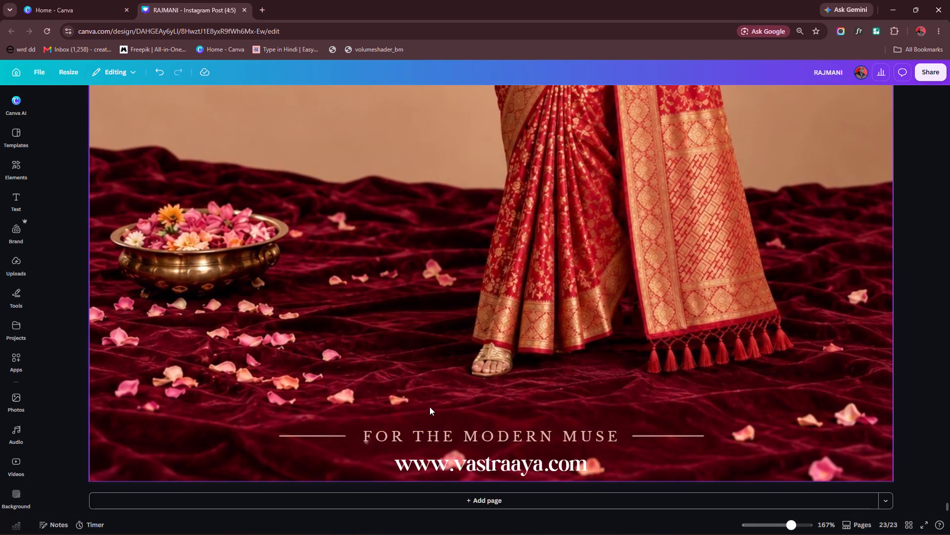
scroll(429, 404, "down", 5, "ctrl")
scroll(413, 350, "down", 4, "ctrl")
left_click(313, 227)
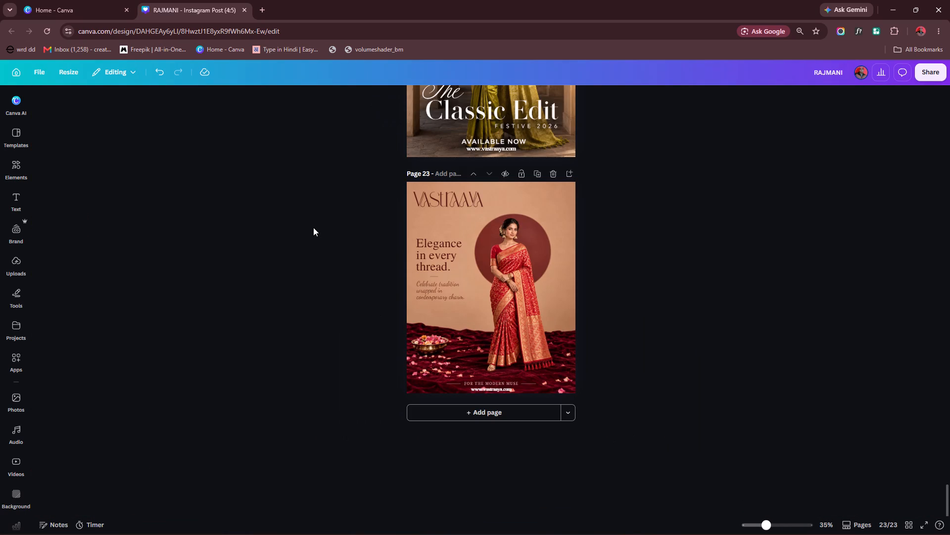
scroll(309, 229, "up", 1, "ctrl")
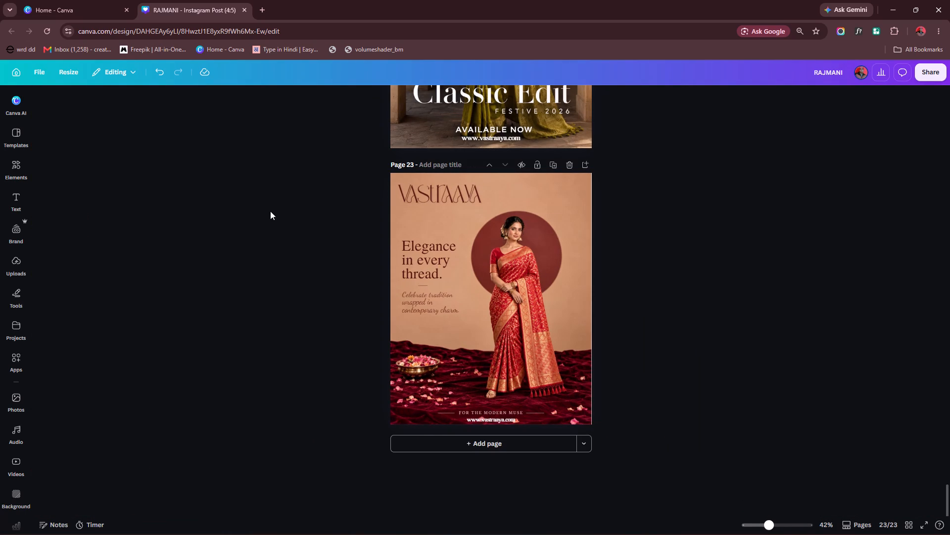
left_click(566, 316)
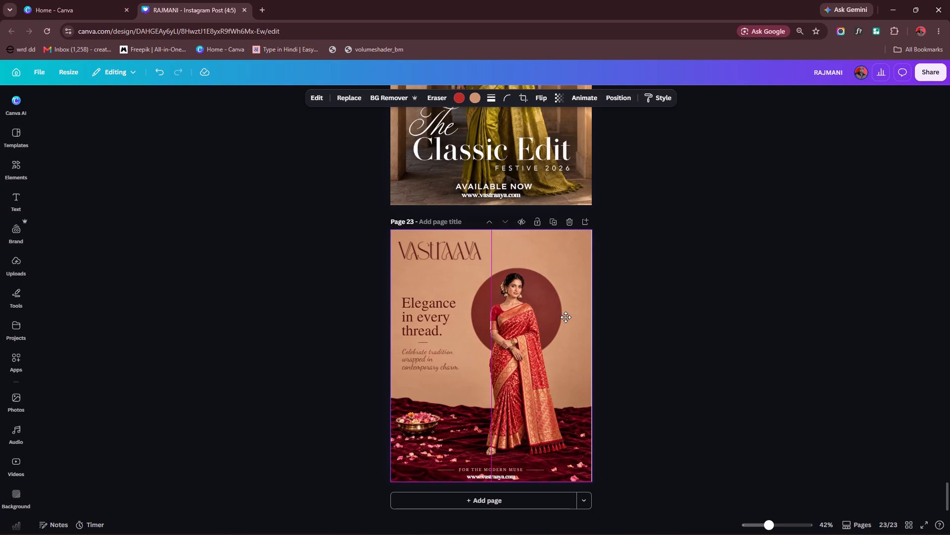
left_click(198, 284)
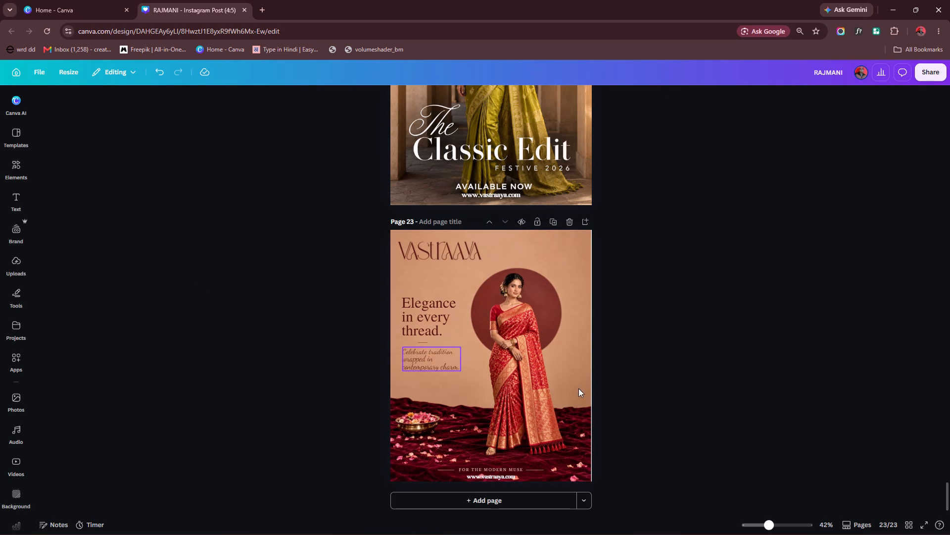
Stretch the poster image slightly past the page's right edge, to about 1,081 by 1,350 px.
scroll(542, 383, "down", 4)
scroll(533, 415, "up", 1, "alt")
scroll(530, 407, "down", 5)
scroll(538, 423, "up", 4, "ctrl")
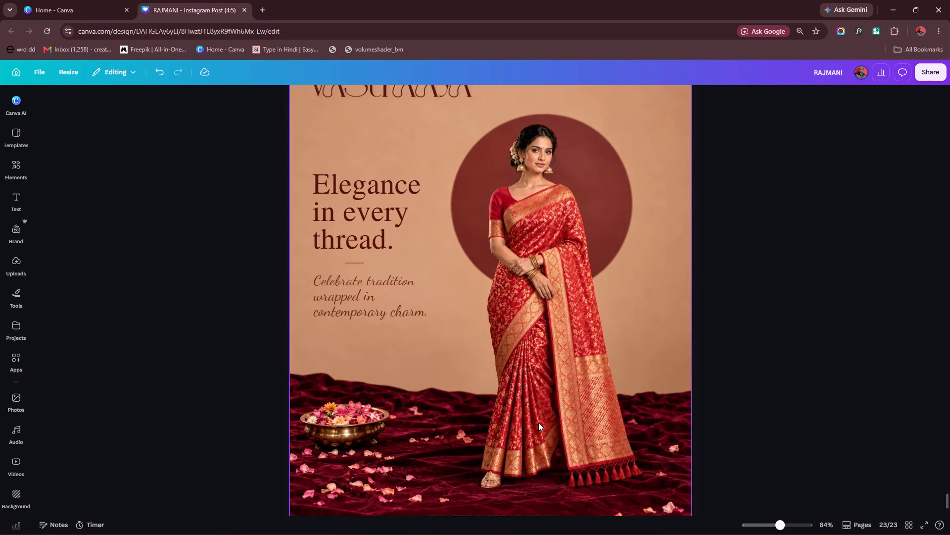
scroll(521, 355, "down", 5)
left_click(669, 472)
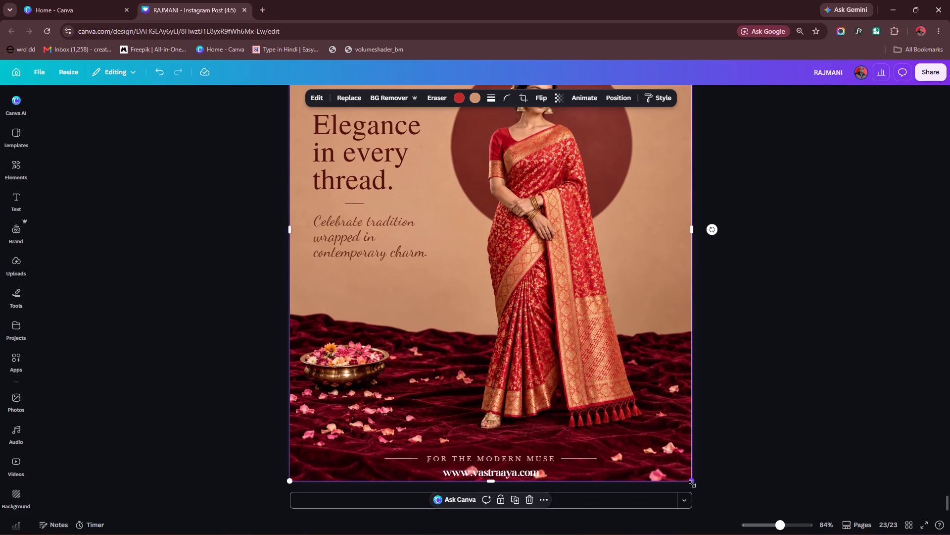
left_click_drag(690, 230, 693, 229)
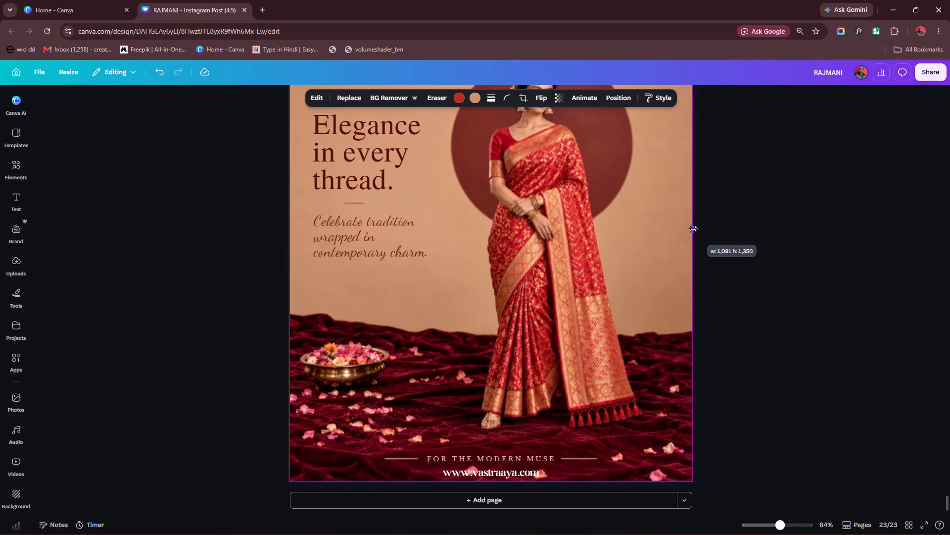
left_click_drag(693, 229, 693, 229)
Widen the page 23 poster image further past the page's right edge, to about 1,090 by 1,350 px.
left_click_drag(693, 229, 696, 230)
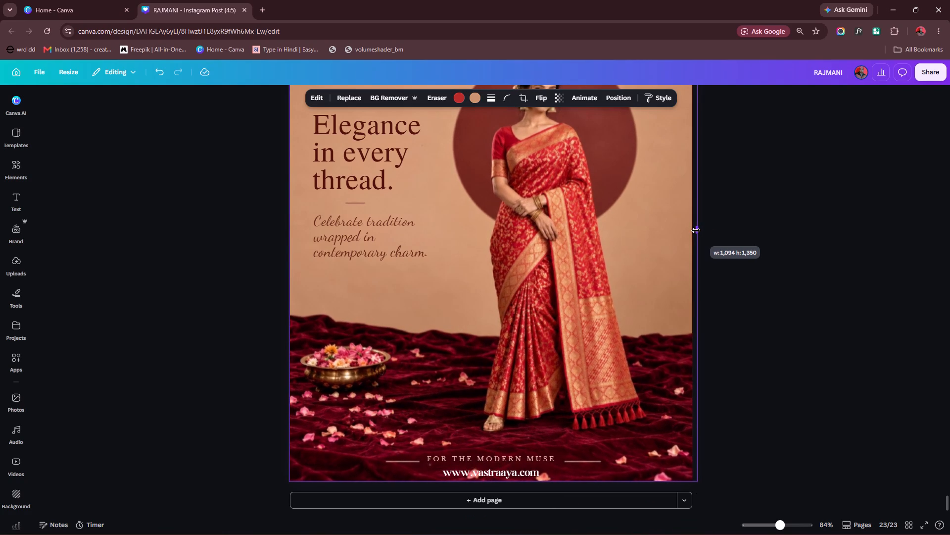
left_click_drag(696, 230, 695, 230)
left_click(750, 204)
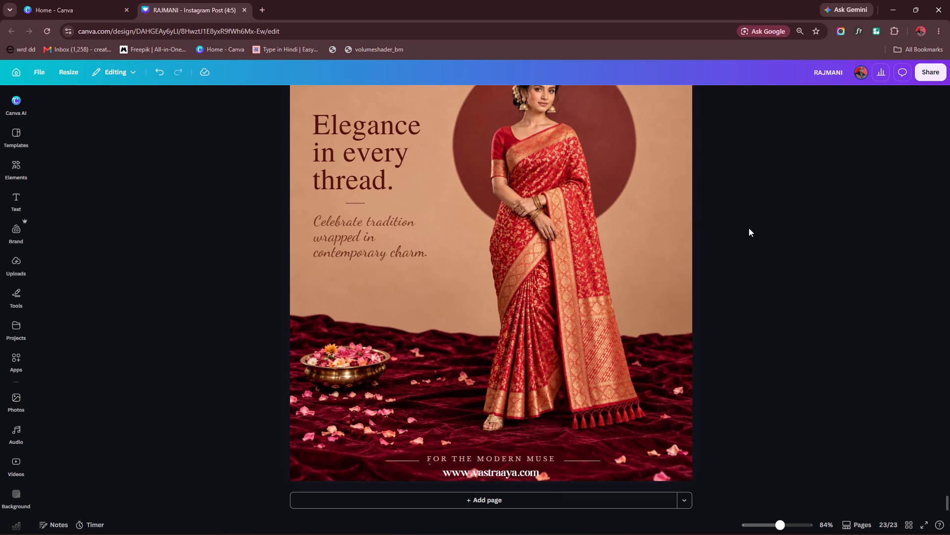
scroll(513, 270, "up", 5)
scroll(510, 270, "down", 10)
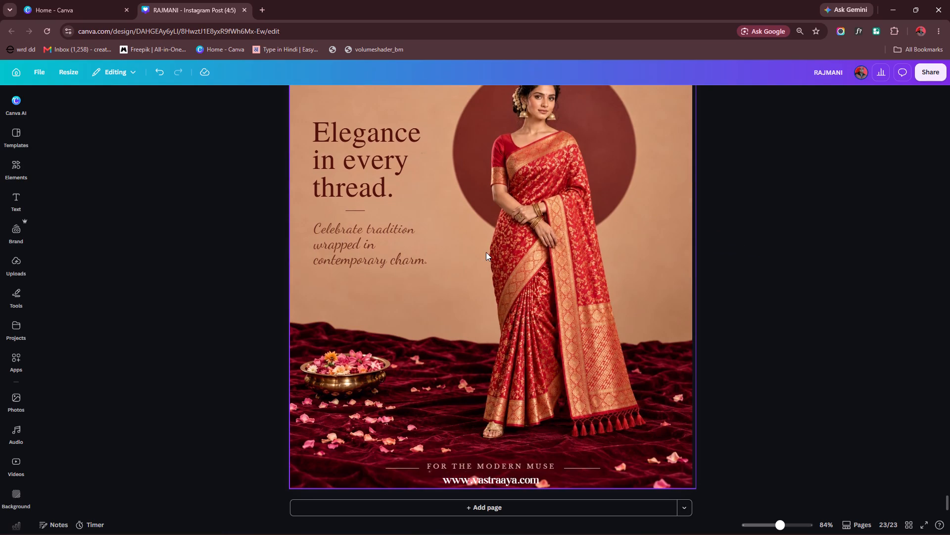
left_click(81, 315)
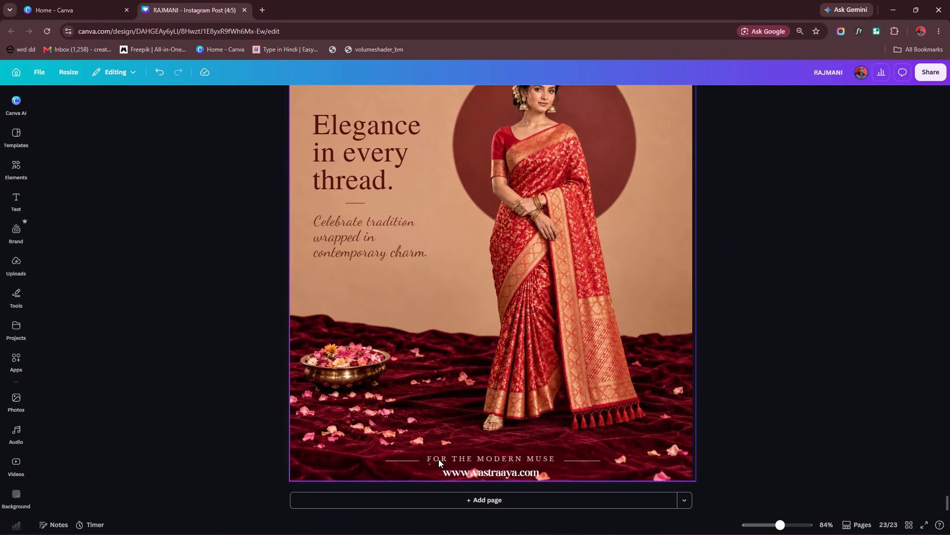
left_click(487, 473)
key("Up")
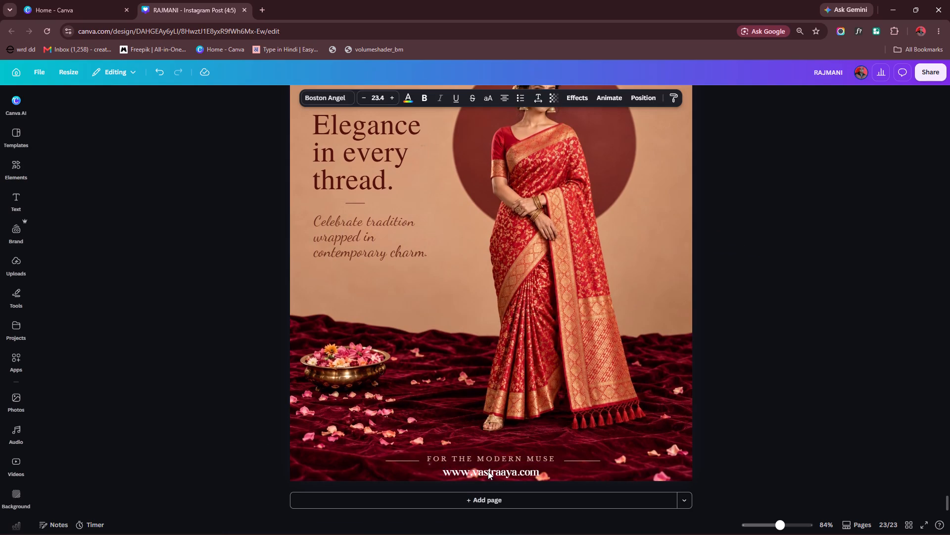
key("Up")
key("Up")
left_click(76, 396)
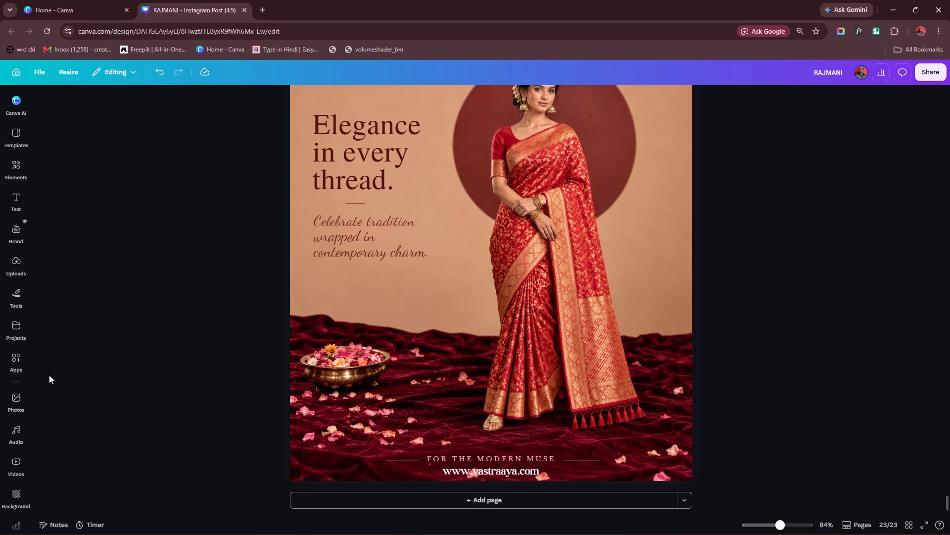
Inspect page 23 up close and as a whole, checking the logo, headline, model image and bottom text.
scroll(48, 354, "up", 3)
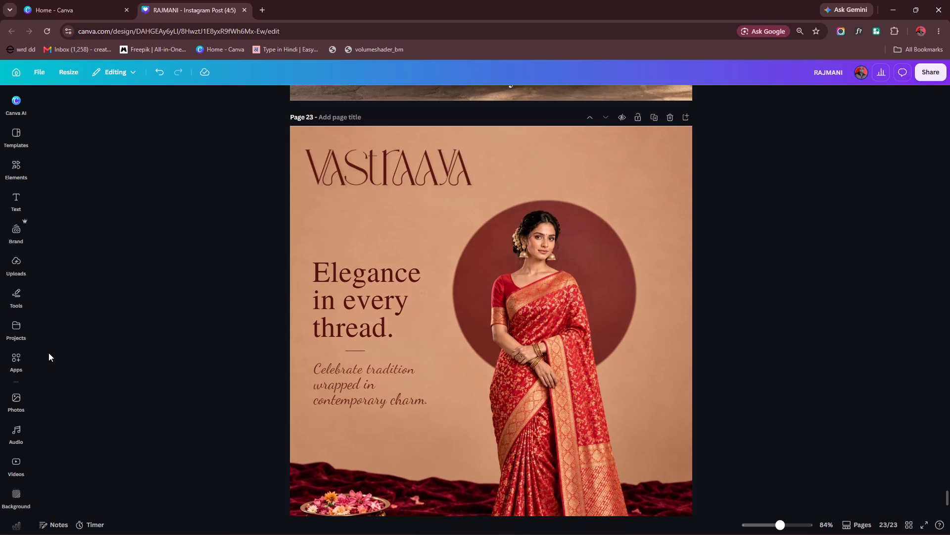
scroll(607, 263, "up", 2, "ctrl")
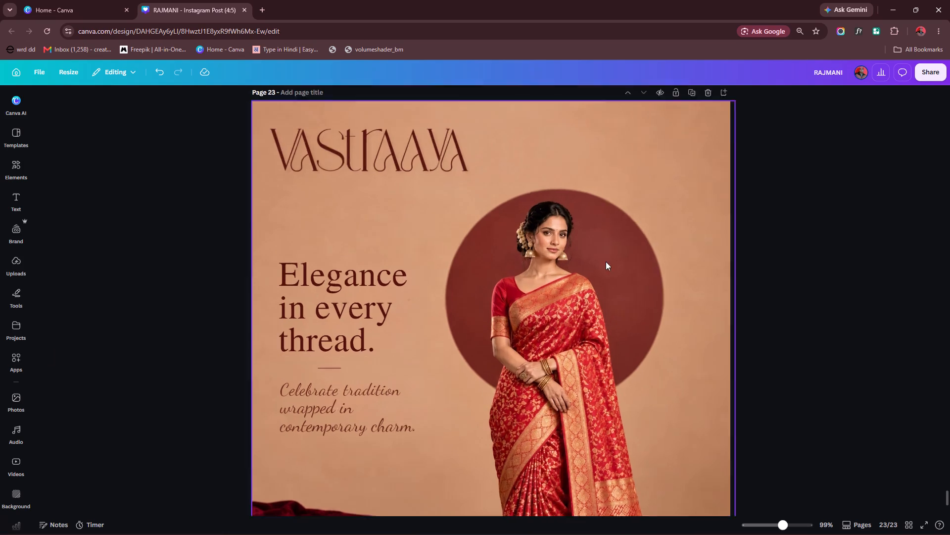
scroll(606, 262, "up", 6, "ctrl")
scroll(595, 242, "down", 8, "ctrl")
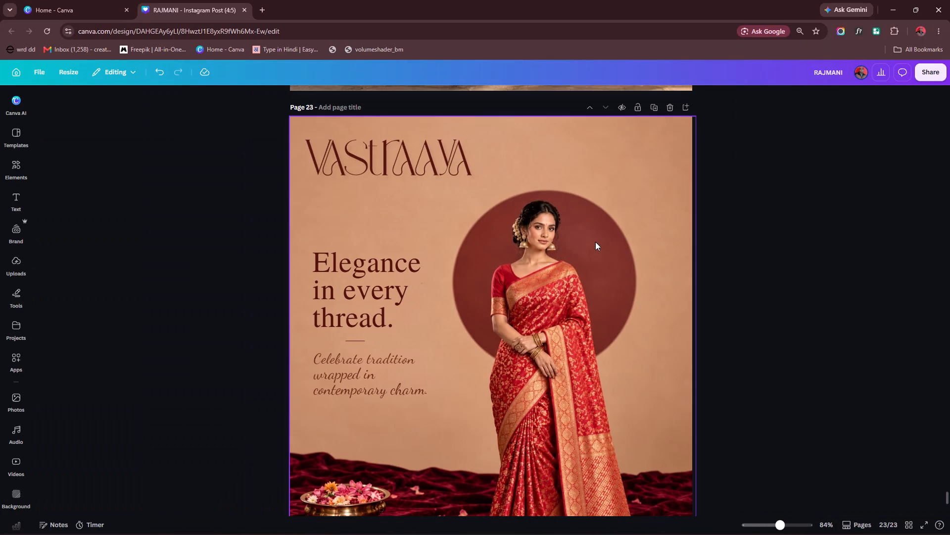
scroll(582, 278, "down", 1, "ctrl")
scroll(594, 374, "up", 1, "ctrl")
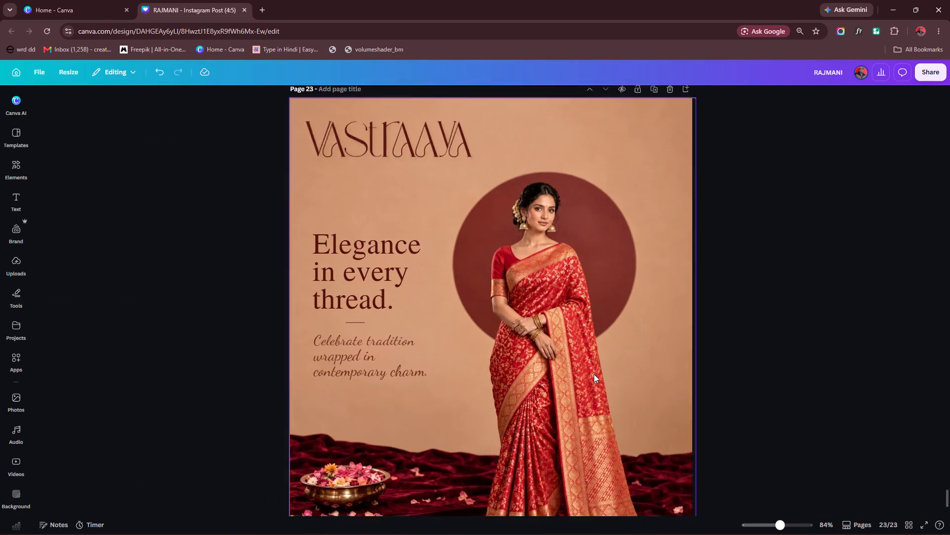
scroll(594, 374, "up", 2, "ctrl")
scroll(577, 192, "up", 4, "ctrl")
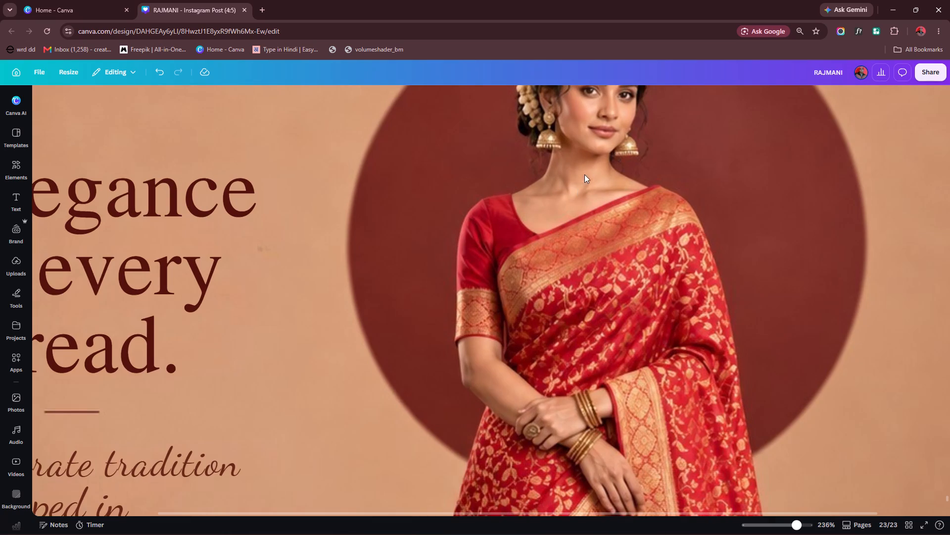
scroll(604, 133, "up", 3, "ctrl")
scroll(602, 164, "down", 2, "ctrl")
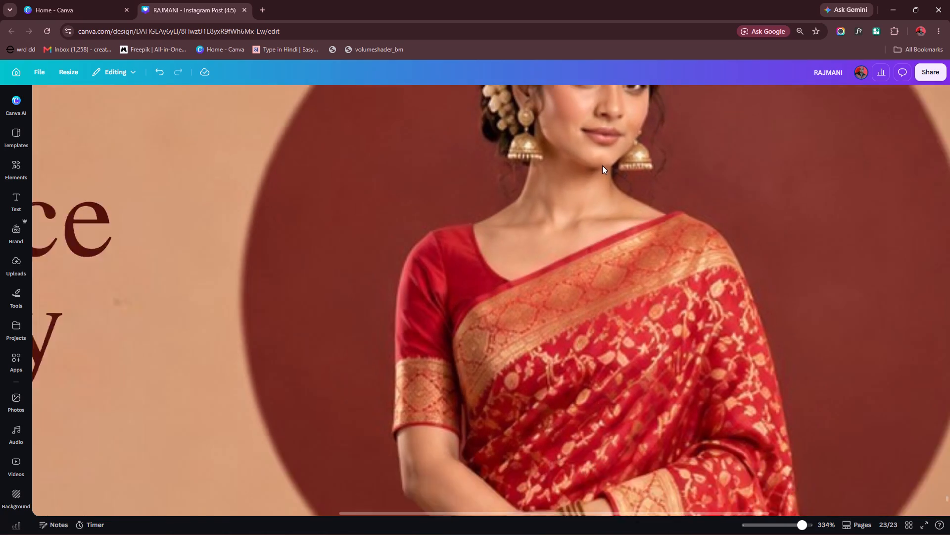
scroll(602, 165, "down", 10, "ctrl")
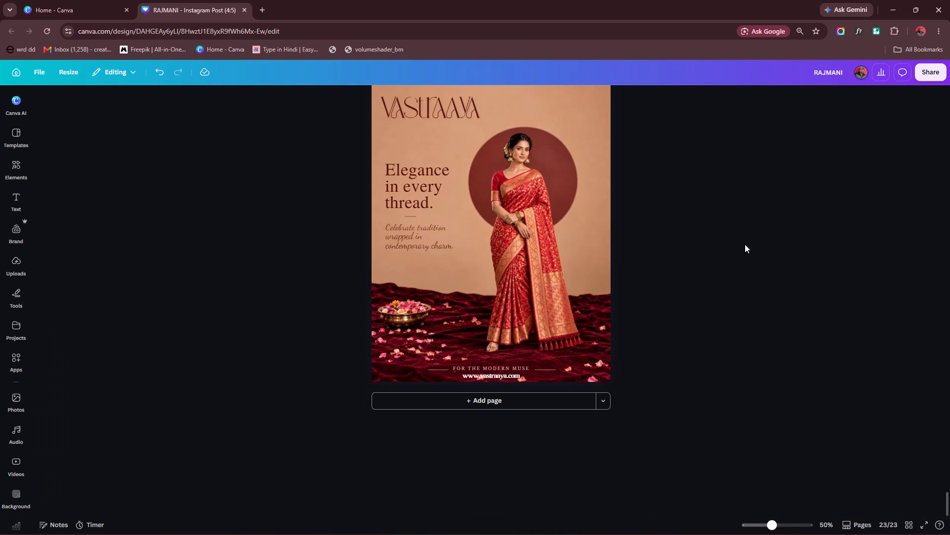
scroll(712, 193, "up", 2, "ctrl")
scroll(746, 219, "up", 3)
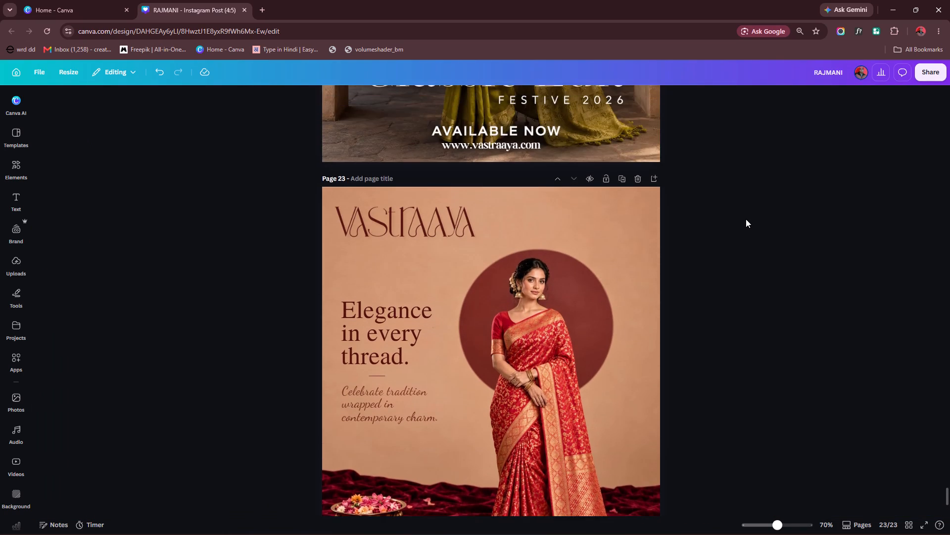
scroll(746, 219, "down", 2)
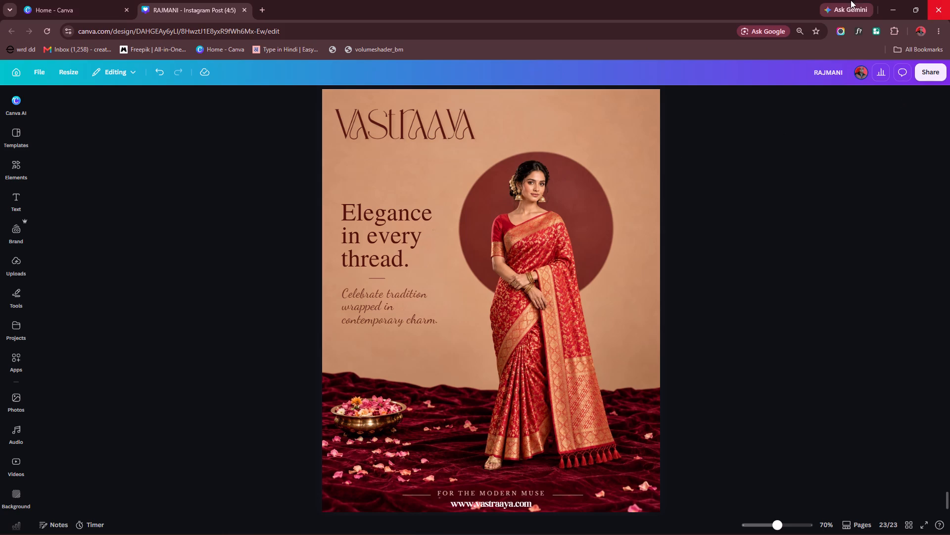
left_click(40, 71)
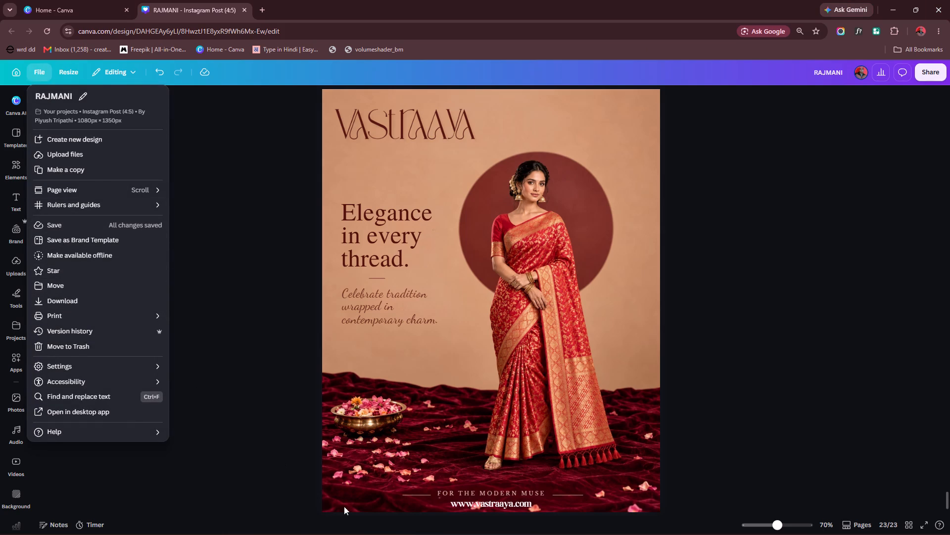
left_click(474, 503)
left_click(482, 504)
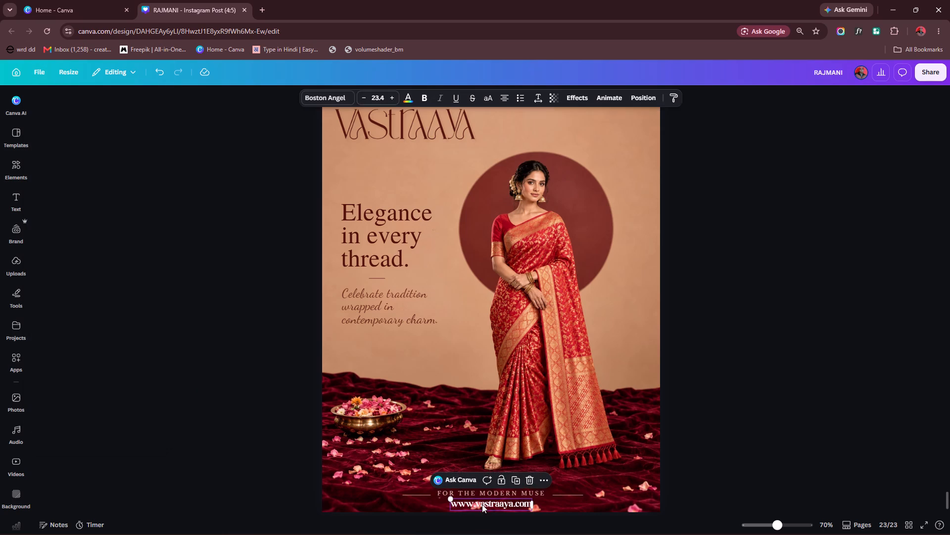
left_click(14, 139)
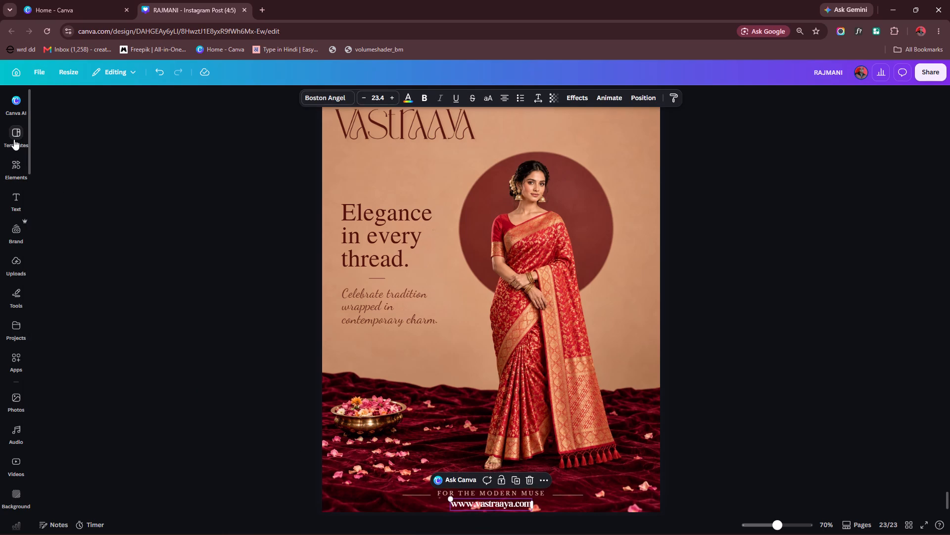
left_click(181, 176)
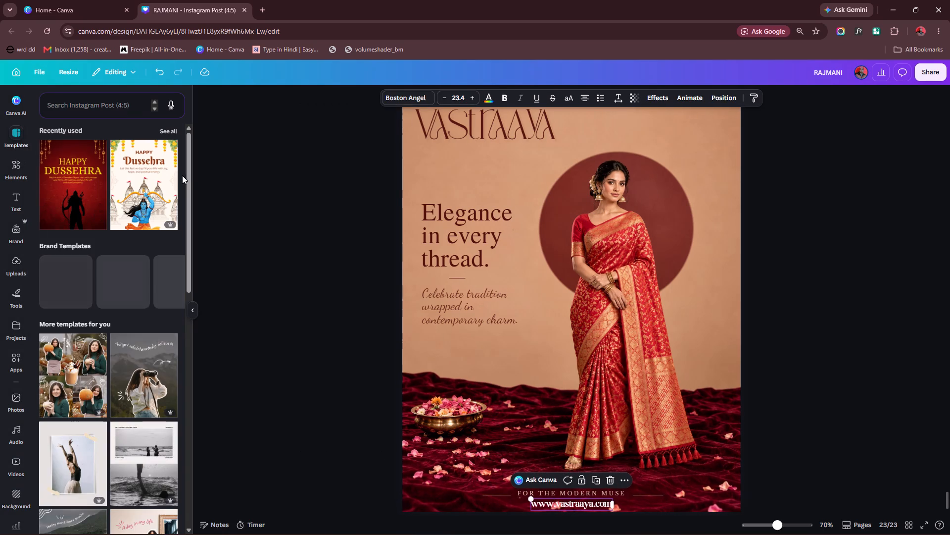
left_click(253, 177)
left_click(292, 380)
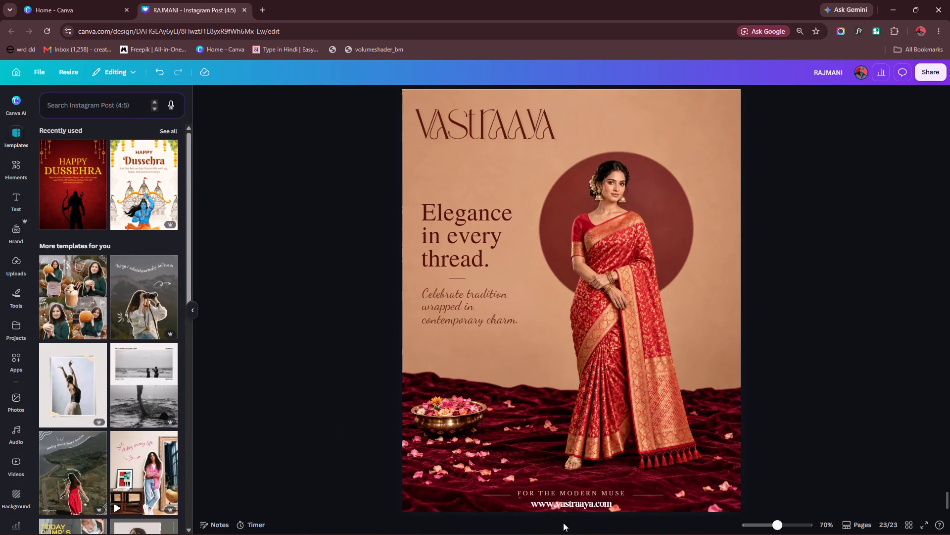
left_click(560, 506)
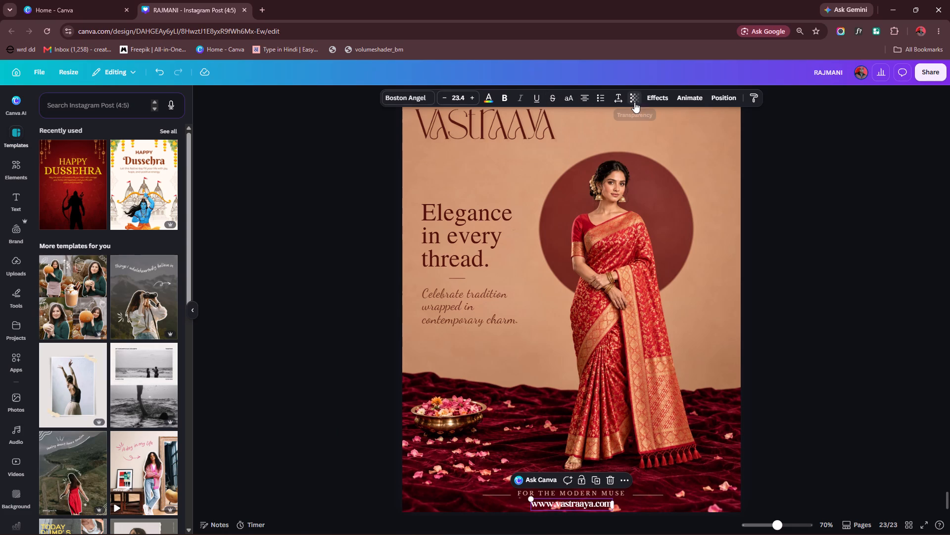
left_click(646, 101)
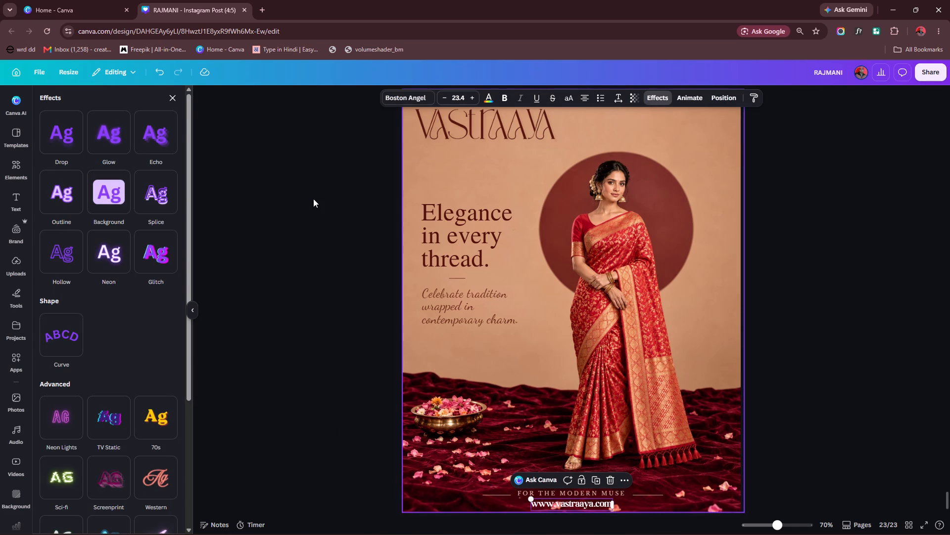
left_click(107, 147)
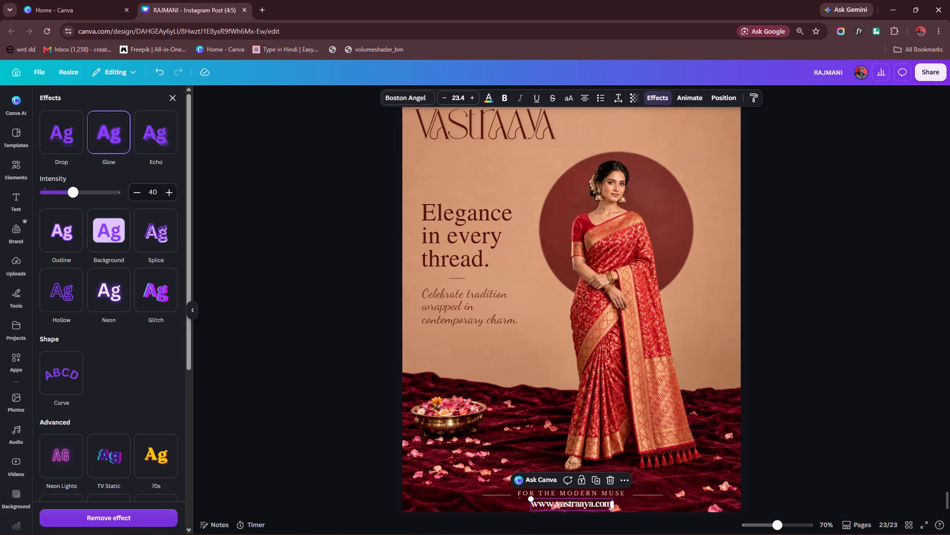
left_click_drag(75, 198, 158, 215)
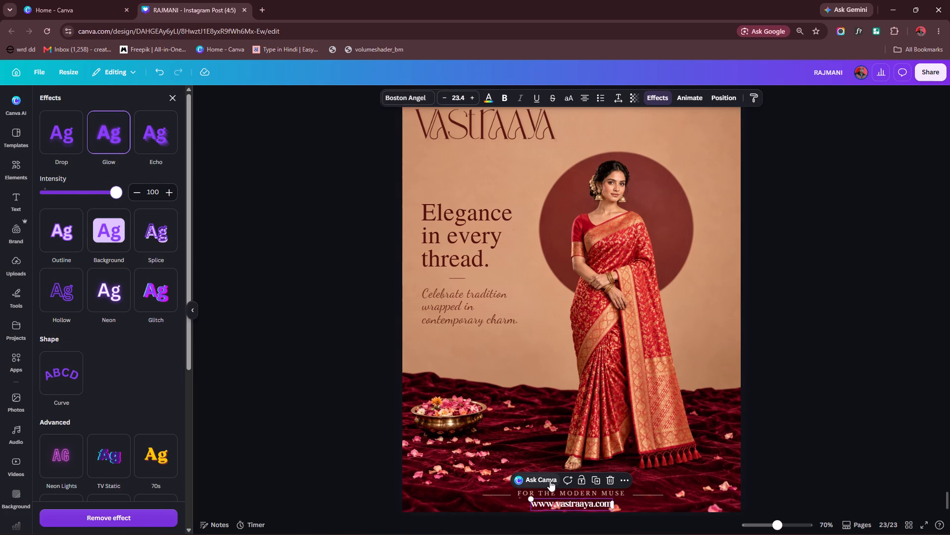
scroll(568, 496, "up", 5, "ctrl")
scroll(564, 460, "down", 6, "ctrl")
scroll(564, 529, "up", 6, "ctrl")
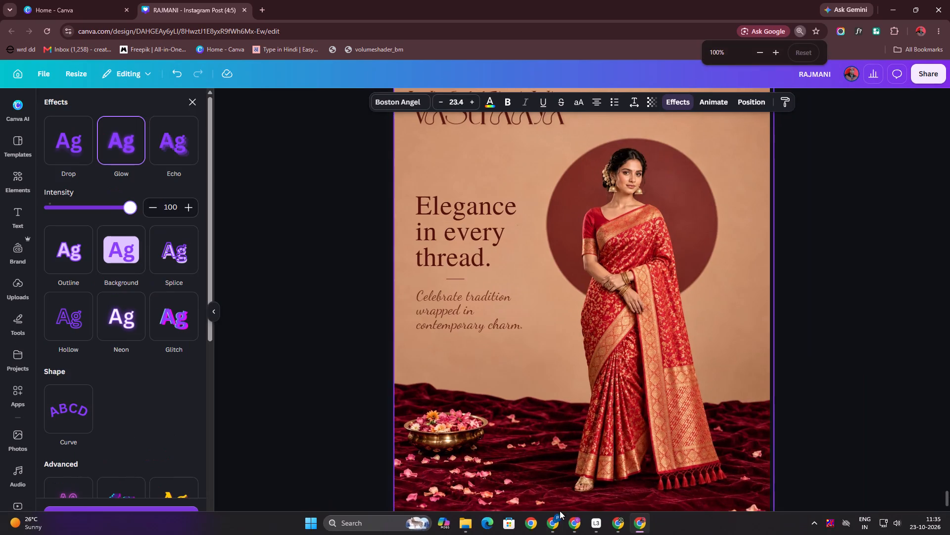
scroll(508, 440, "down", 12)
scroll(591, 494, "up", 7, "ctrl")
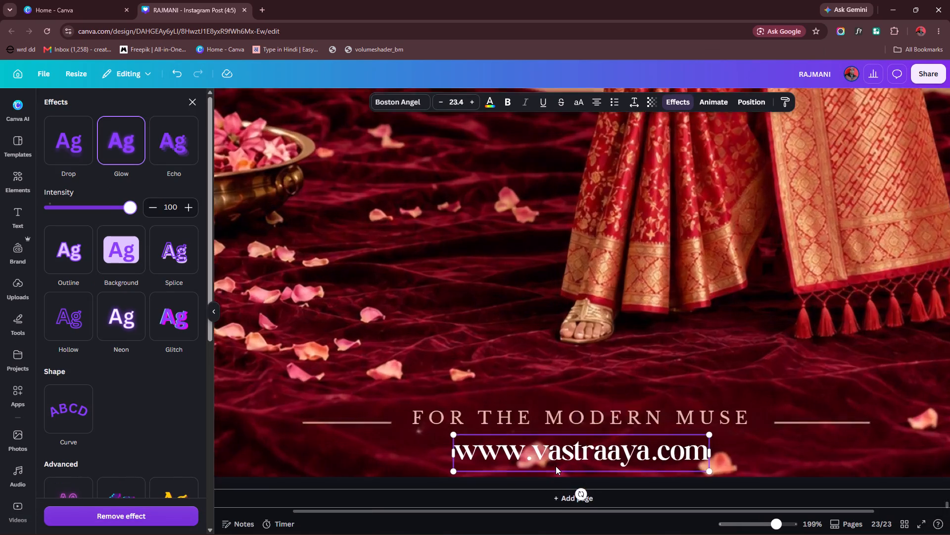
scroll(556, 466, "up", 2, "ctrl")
Try the Drop and Echo effects on the website address and settle on Drop.
left_click(77, 158)
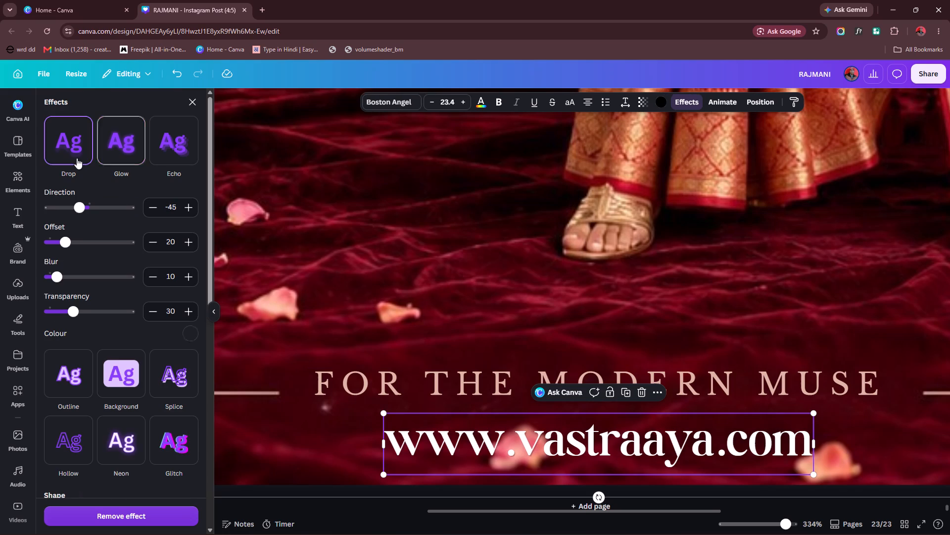
left_click(166, 151)
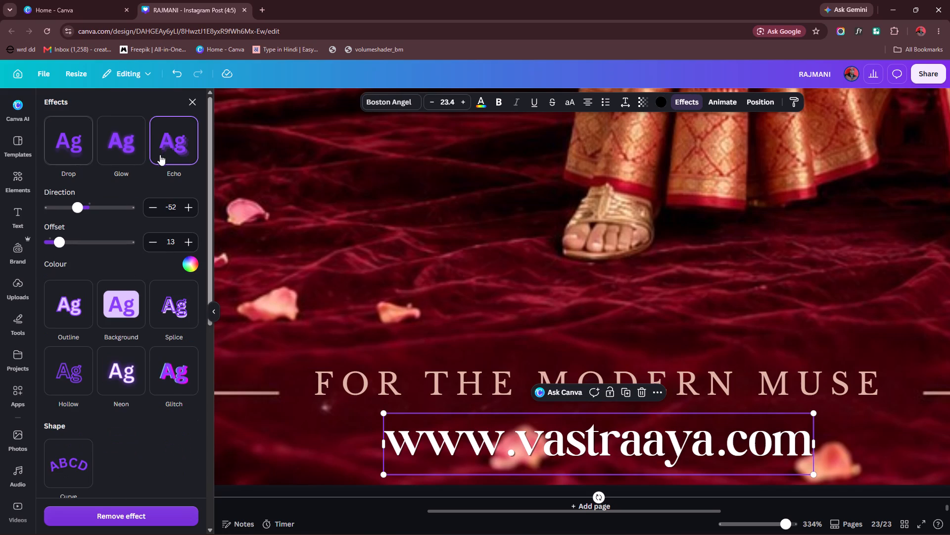
left_click(65, 155)
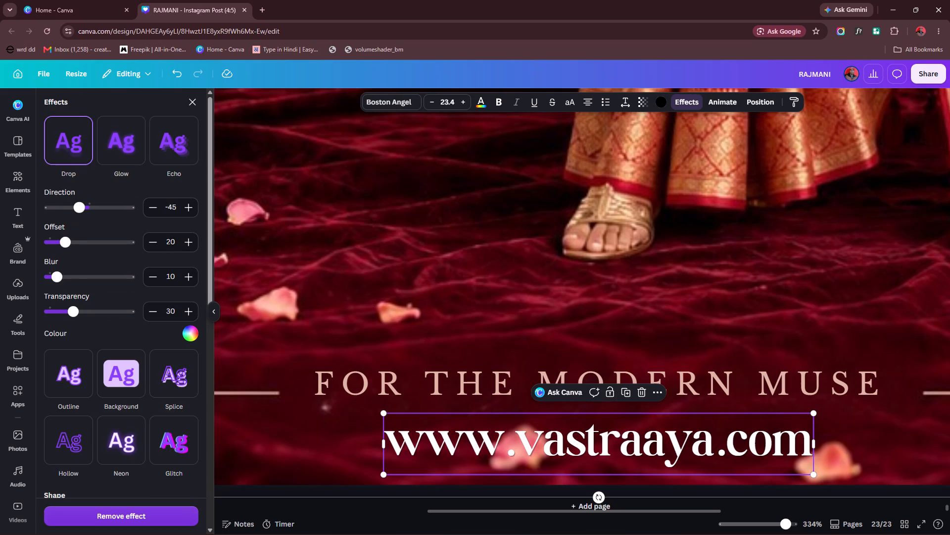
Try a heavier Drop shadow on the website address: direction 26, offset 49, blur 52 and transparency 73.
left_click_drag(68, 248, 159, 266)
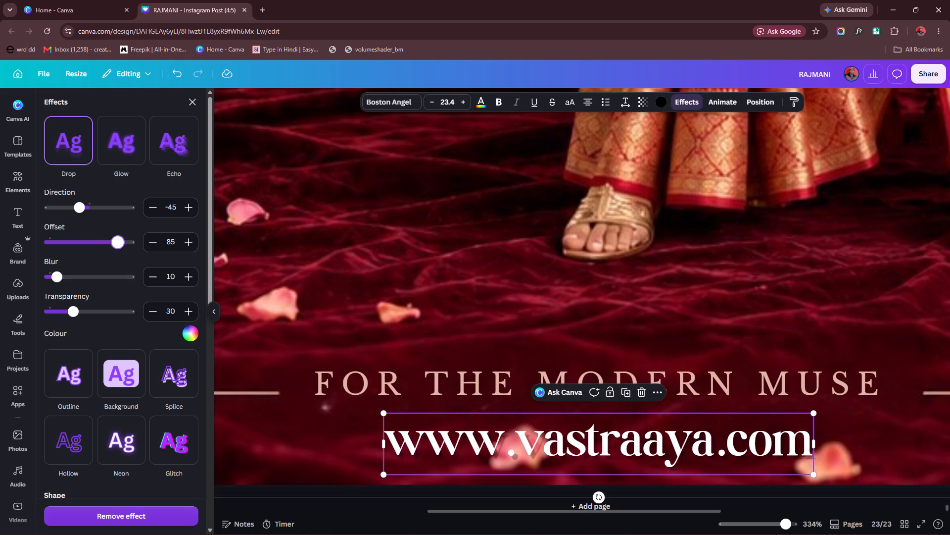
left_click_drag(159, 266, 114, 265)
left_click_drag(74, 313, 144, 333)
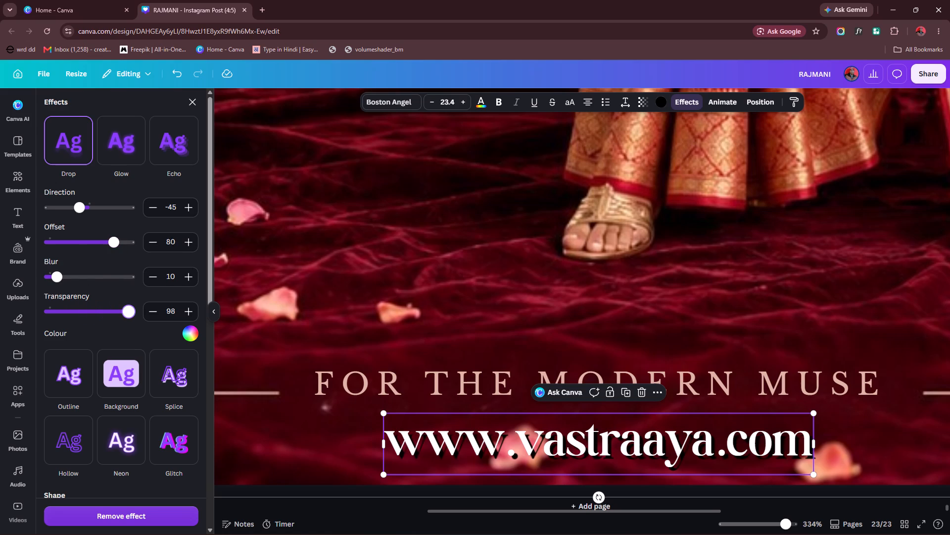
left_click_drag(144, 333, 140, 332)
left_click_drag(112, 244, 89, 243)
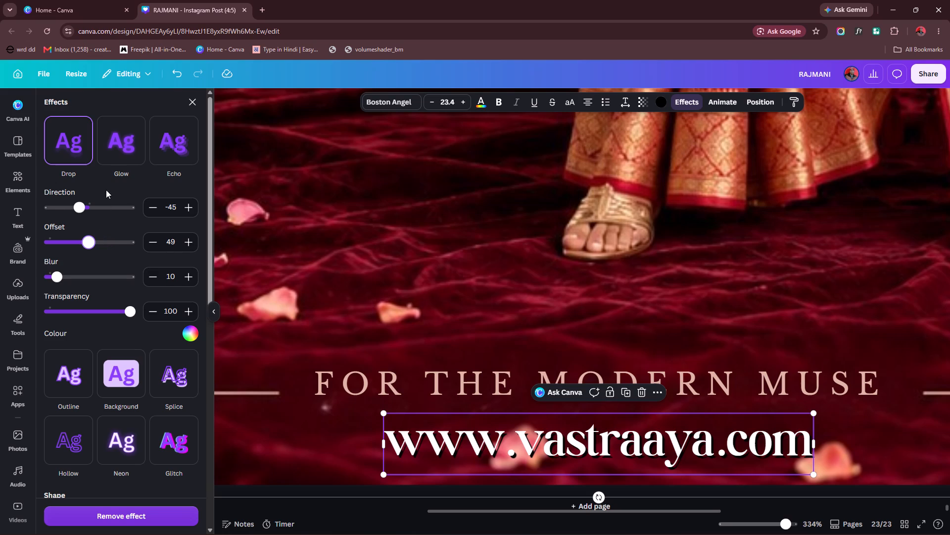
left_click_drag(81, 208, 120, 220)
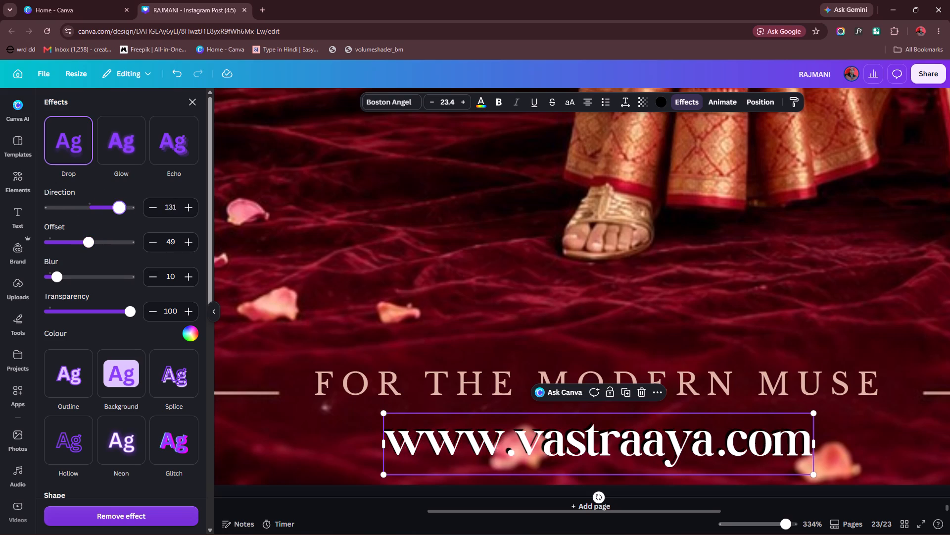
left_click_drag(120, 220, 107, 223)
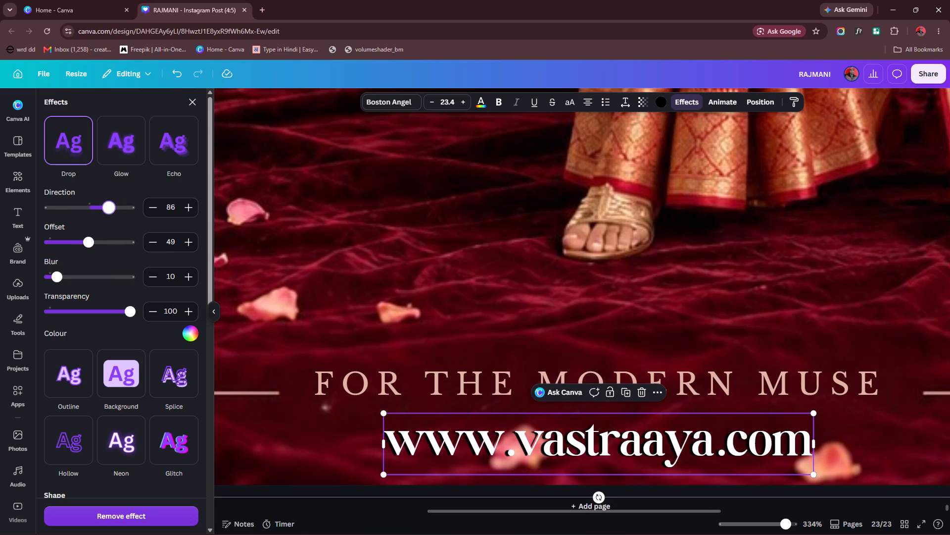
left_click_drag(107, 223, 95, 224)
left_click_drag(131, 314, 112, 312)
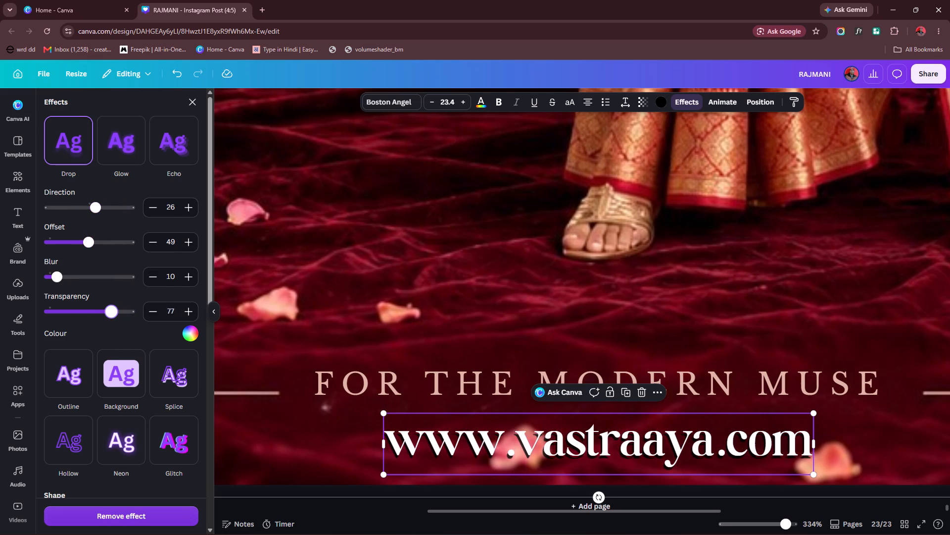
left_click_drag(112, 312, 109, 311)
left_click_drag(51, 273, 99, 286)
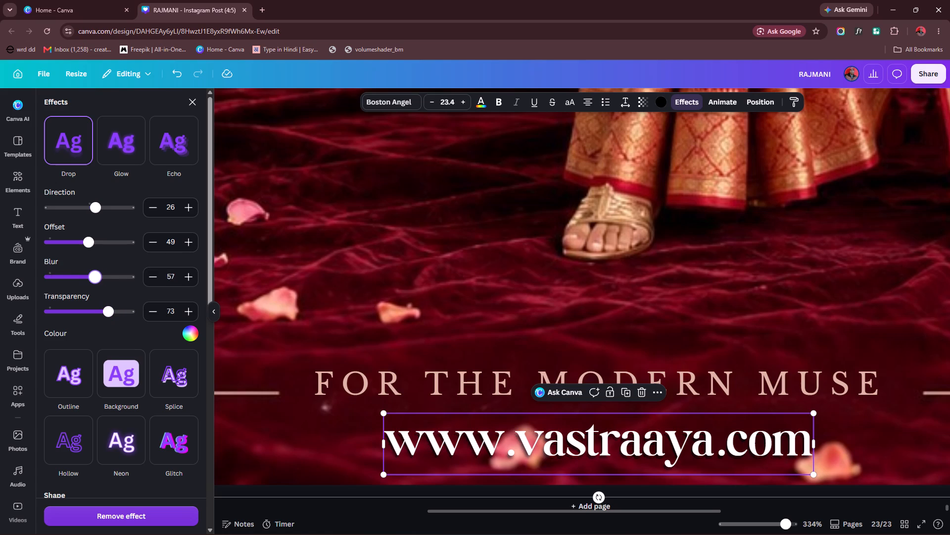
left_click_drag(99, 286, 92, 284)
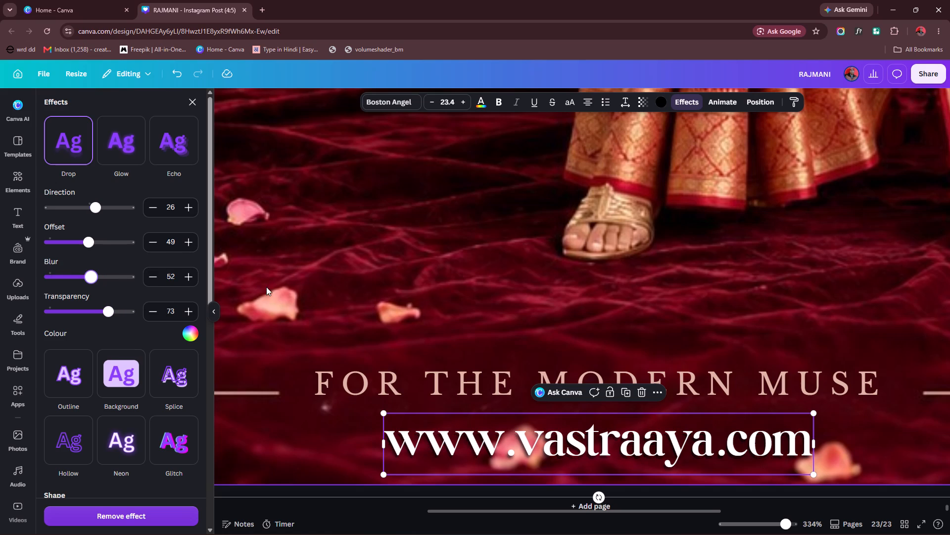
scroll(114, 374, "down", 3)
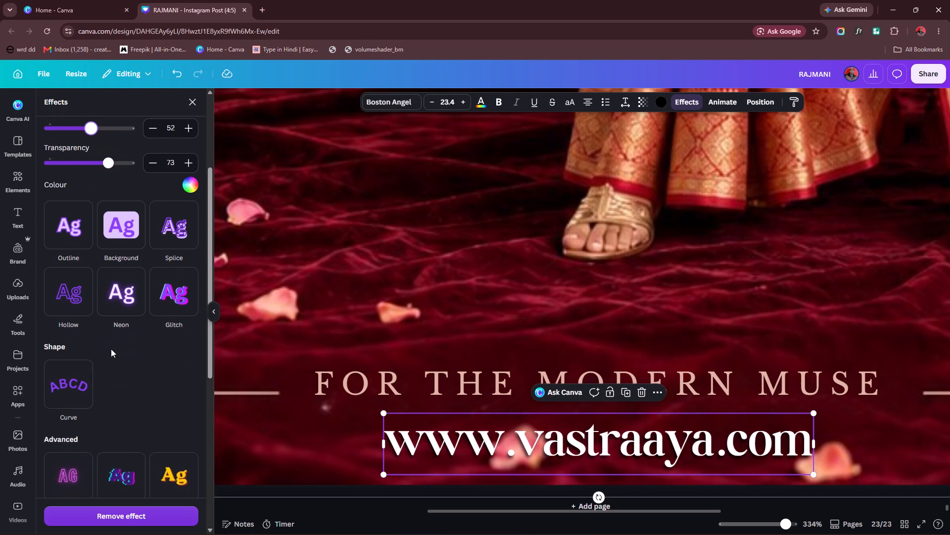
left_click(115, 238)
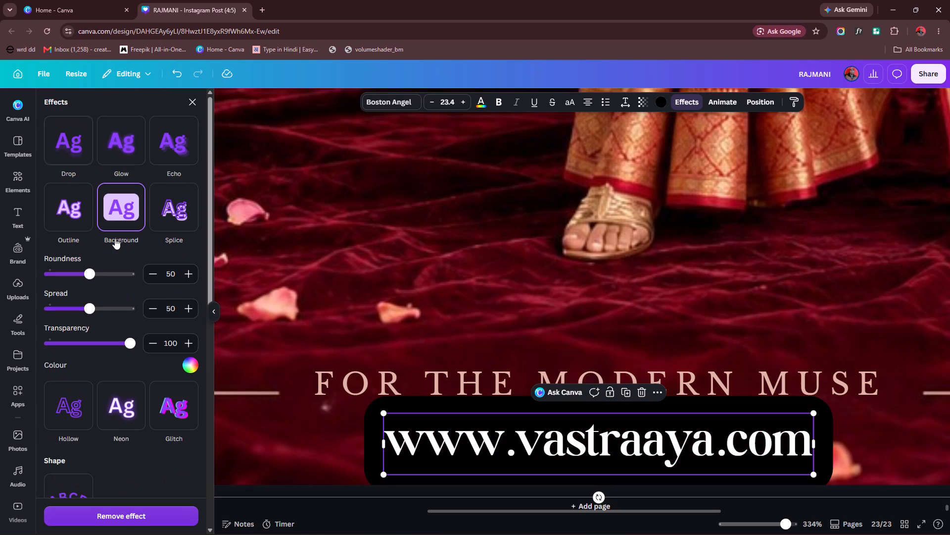
Reapply the Drop effect to the website address with direction -51, offset 27, blur 35 and transparency 59.
scroll(108, 268, "up", 5)
left_click(74, 151)
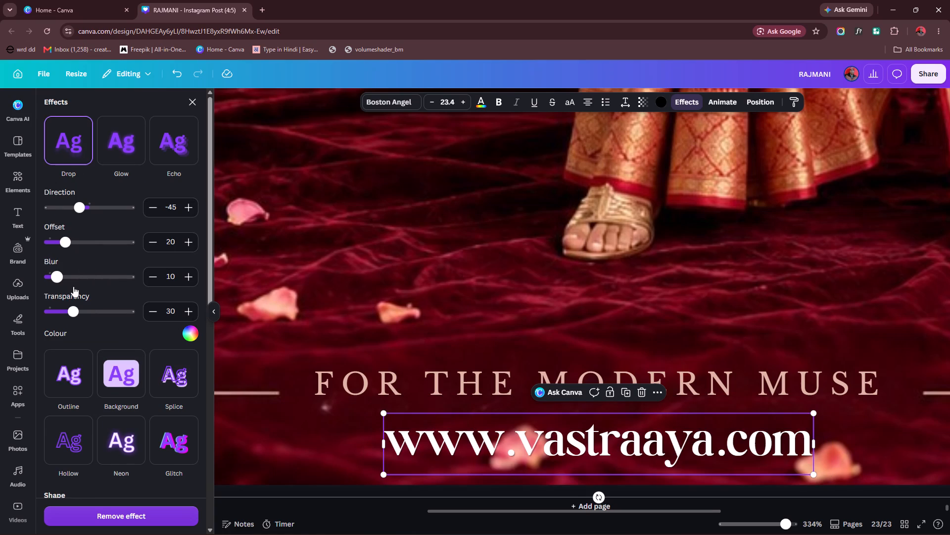
left_click_drag(68, 313, 103, 321)
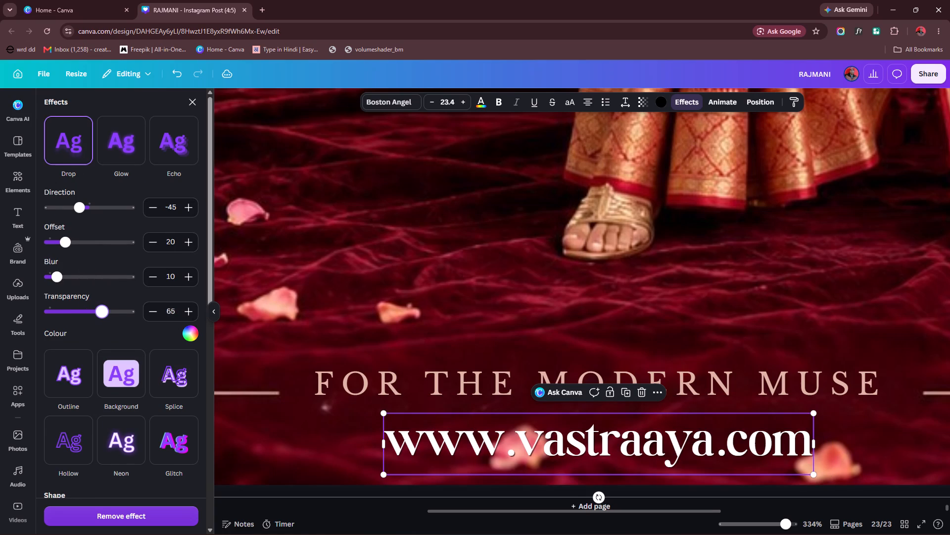
left_click_drag(103, 321, 97, 323)
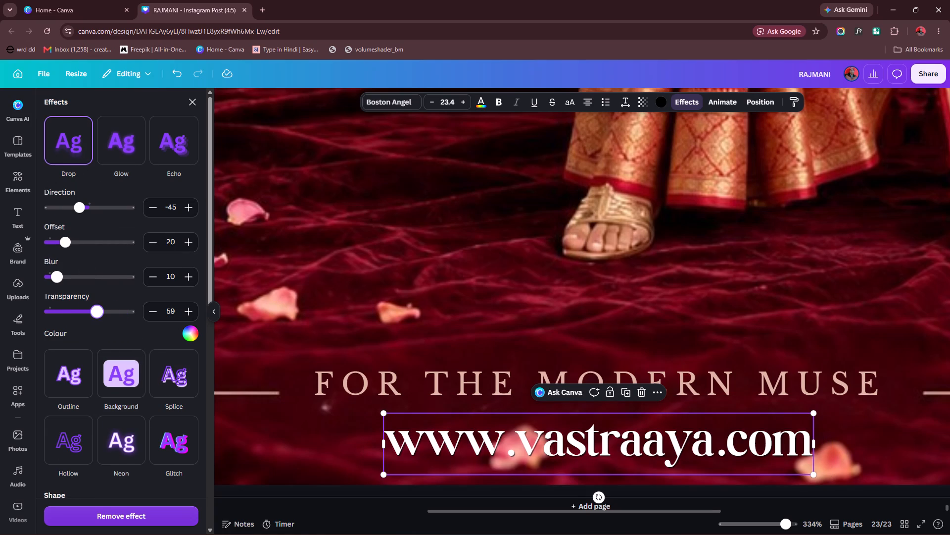
left_click_drag(62, 280, 77, 285)
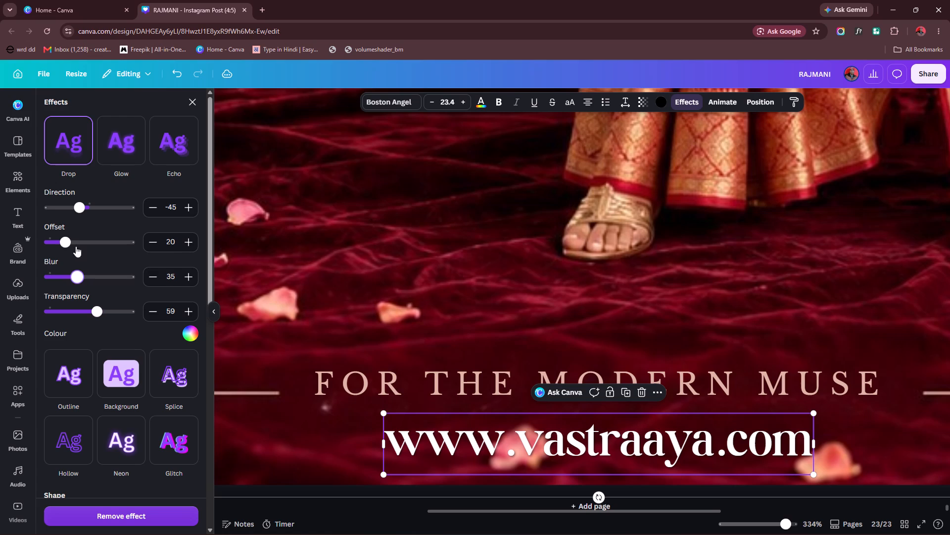
left_click_drag(68, 244, 71, 253)
left_click_drag(79, 209, 79, 218)
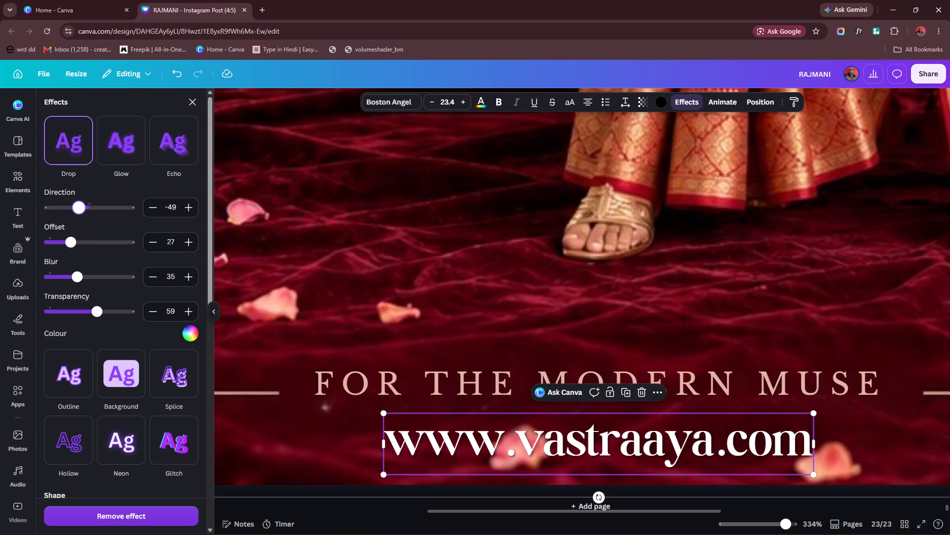
left_click_drag(79, 218, 78, 218)
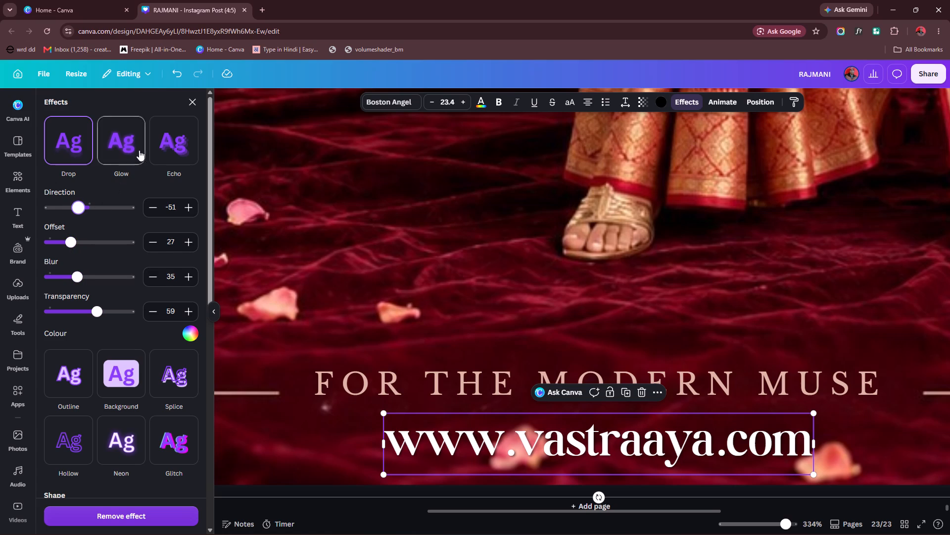
left_click(190, 104)
Examine page 23 as a whole and up close, checking how the website address reads with its shadow.
left_click(244, 145)
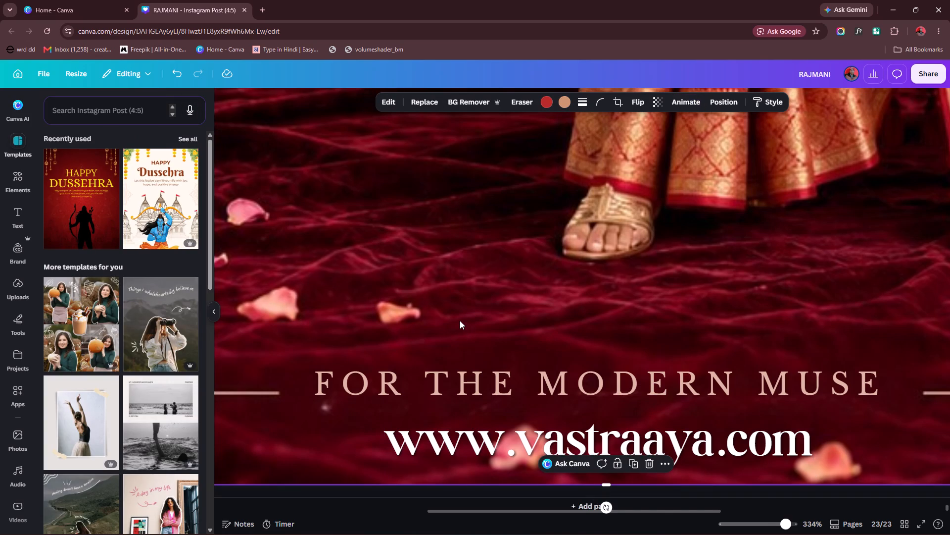
scroll(460, 321, "down", 6, "ctrl")
left_click(236, 322)
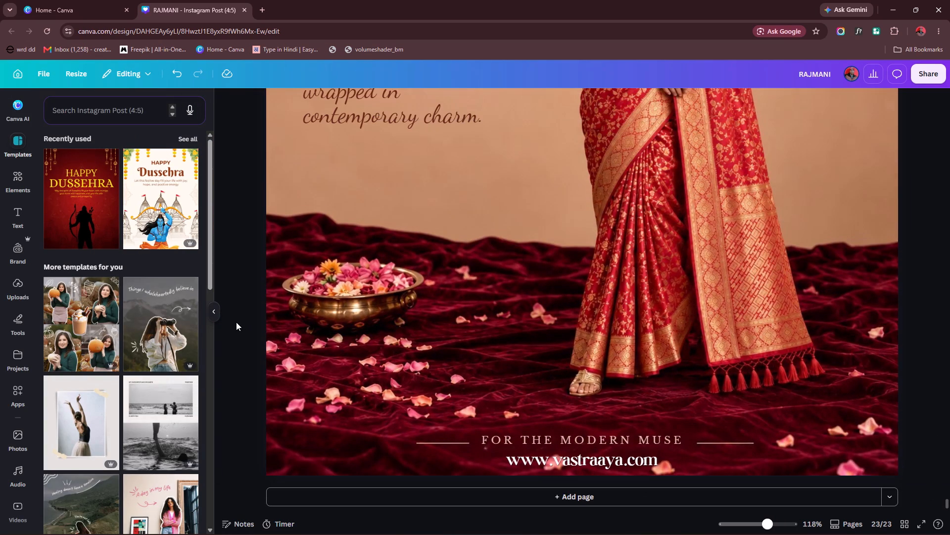
scroll(348, 321, "down", 7, "ctrl")
scroll(494, 202, "down", 4, "ctrl")
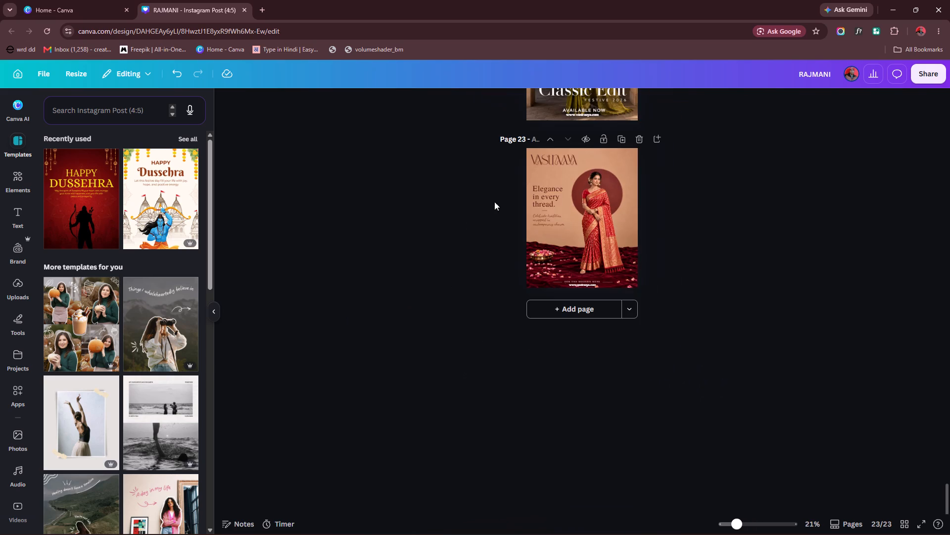
scroll(604, 154, "up", 3, "ctrl")
scroll(602, 201, "up", 1, "ctrl")
scroll(590, 410, "up", 3, "ctrl")
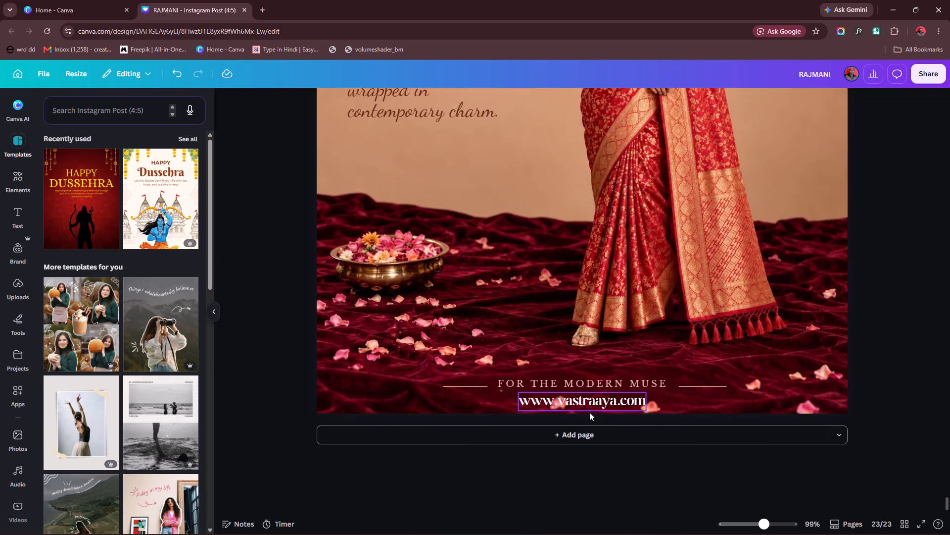
scroll(589, 412, "up", 8, "ctrl")
scroll(545, 334, "down", 4, "ctrl")
scroll(549, 460, "up", 4, "ctrl")
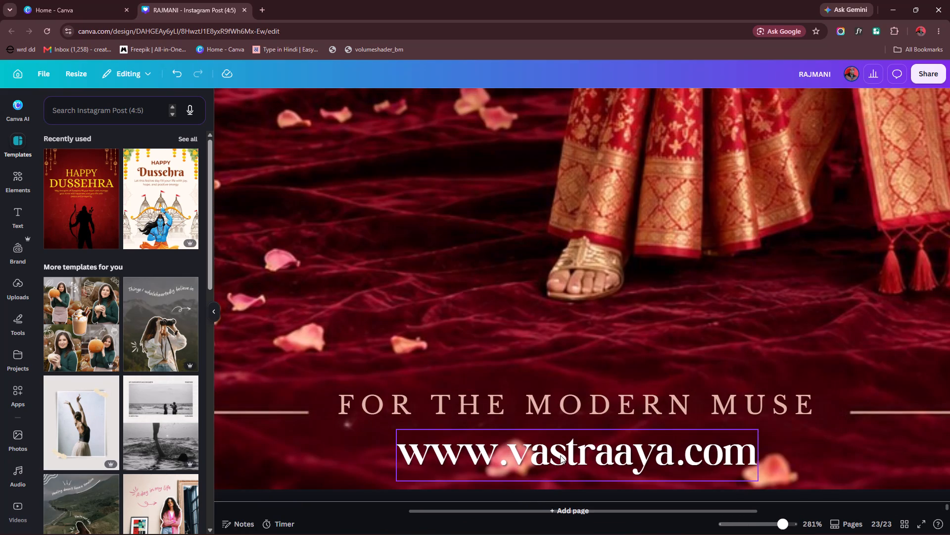
left_click(560, 455)
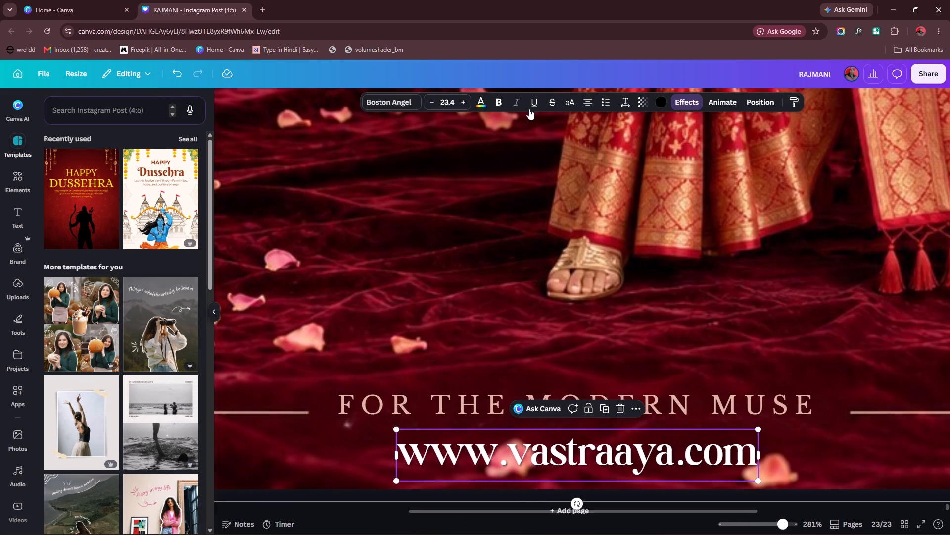
left_click(477, 107)
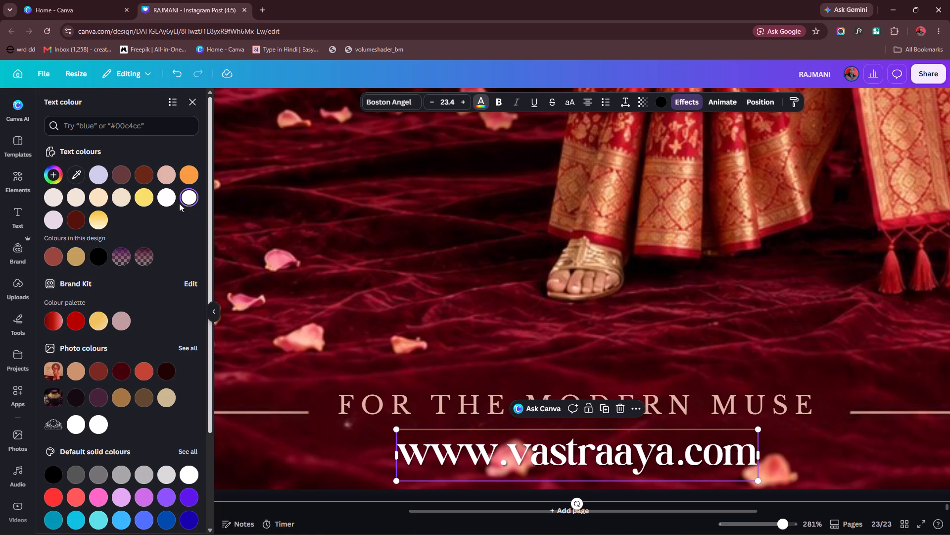
left_click(193, 196)
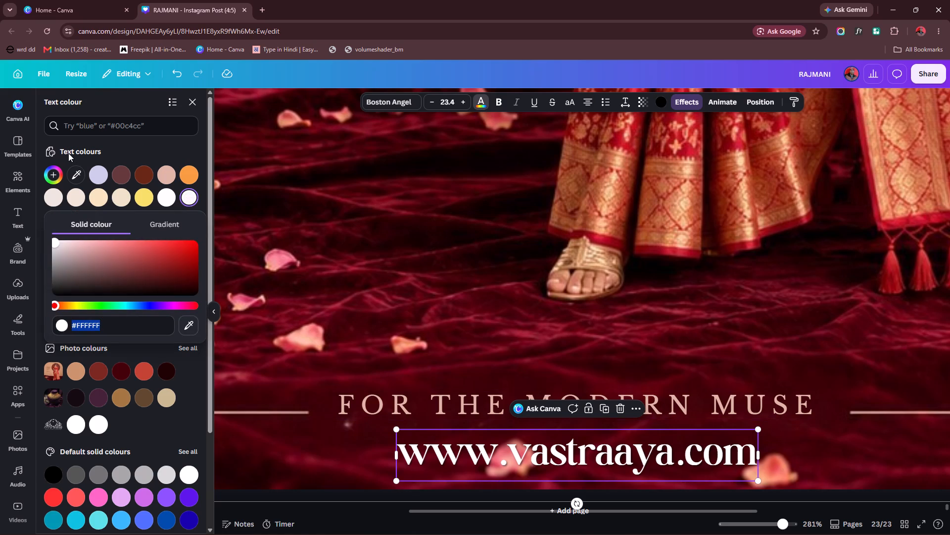
left_click(76, 179)
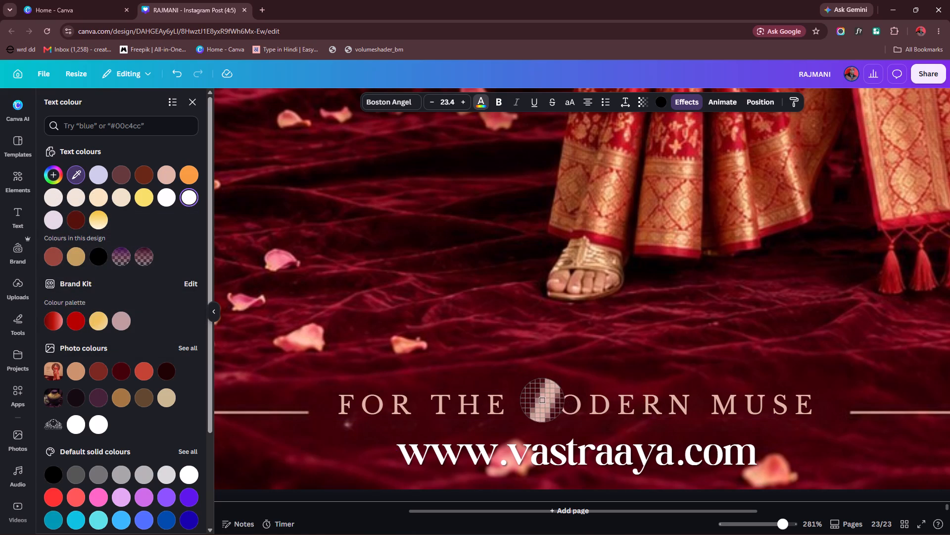
left_click(547, 400)
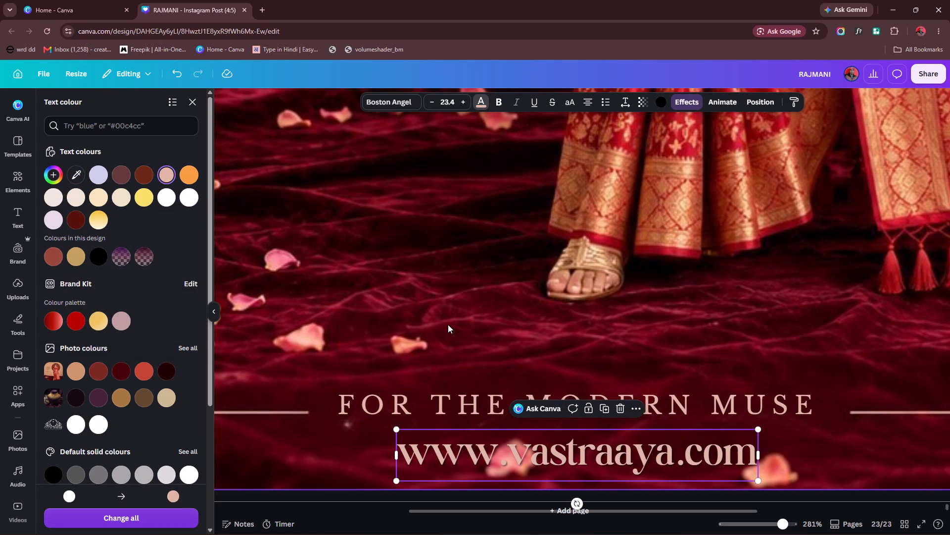
Brighten the website address's text colour to peach #F6B29A.
double_click(170, 174)
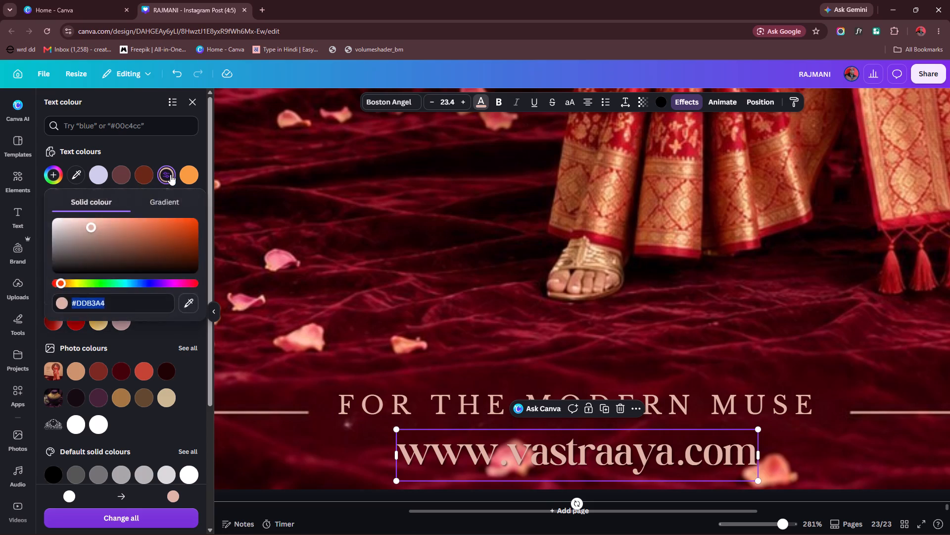
left_click(162, 174)
left_click_drag(96, 225, 88, 218)
left_click(168, 179)
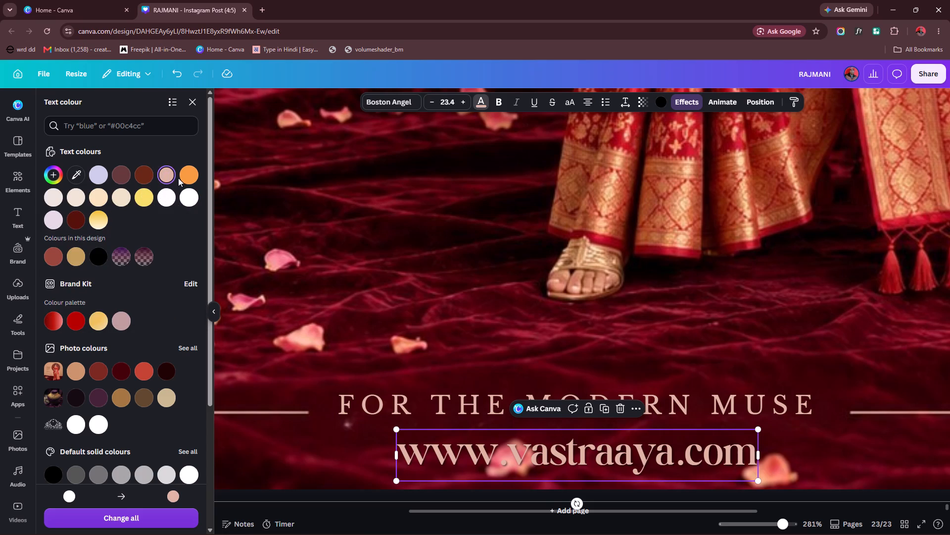
double_click(170, 175)
left_click(164, 175)
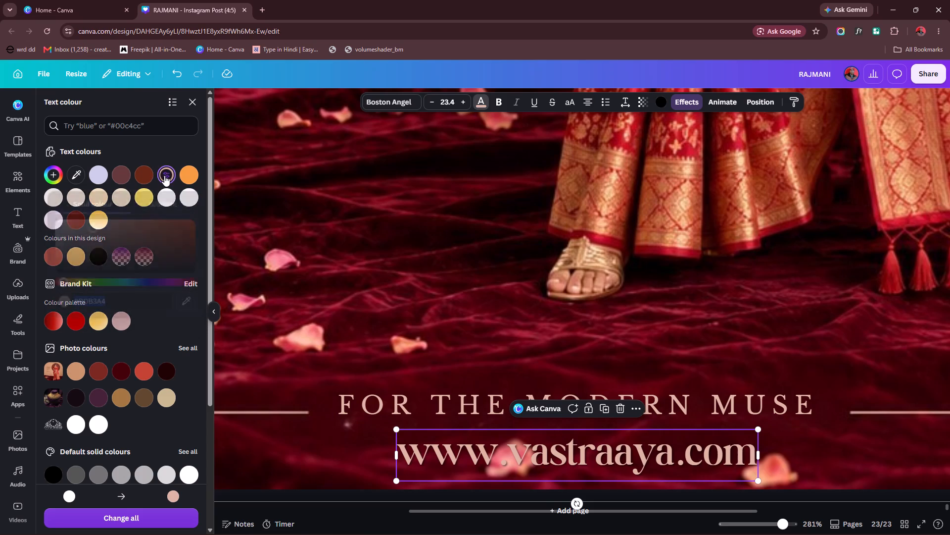
left_click_drag(93, 223, 106, 219)
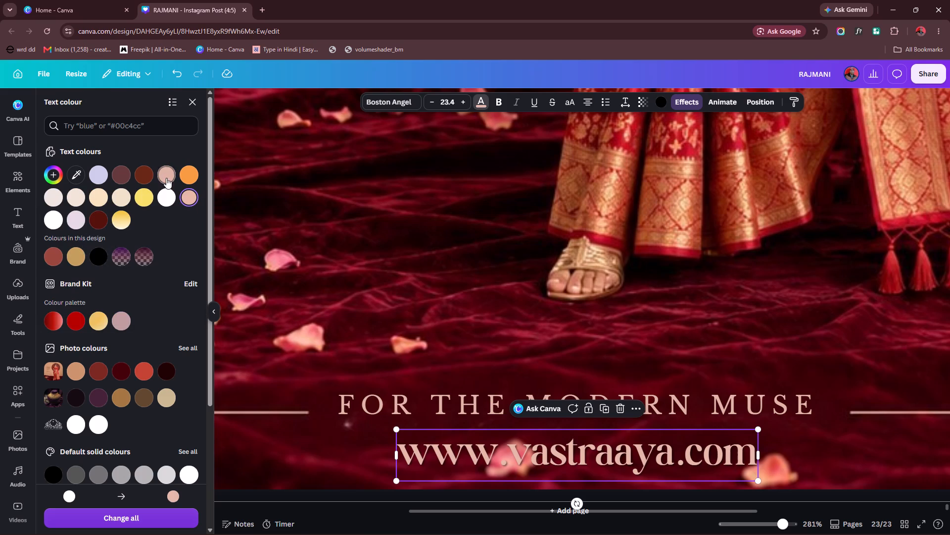
left_click(190, 198)
left_click_drag(100, 244, 107, 242)
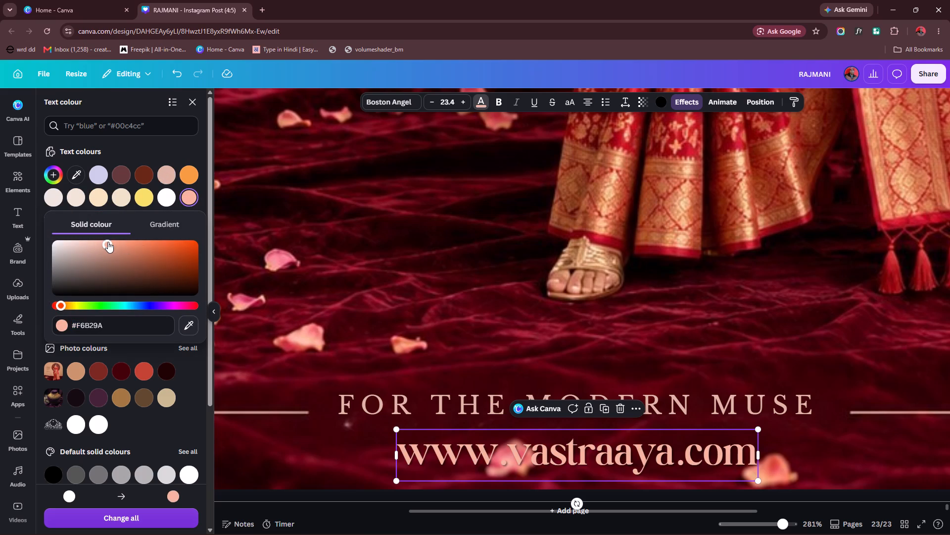
left_click(248, 159)
left_click(270, 163)
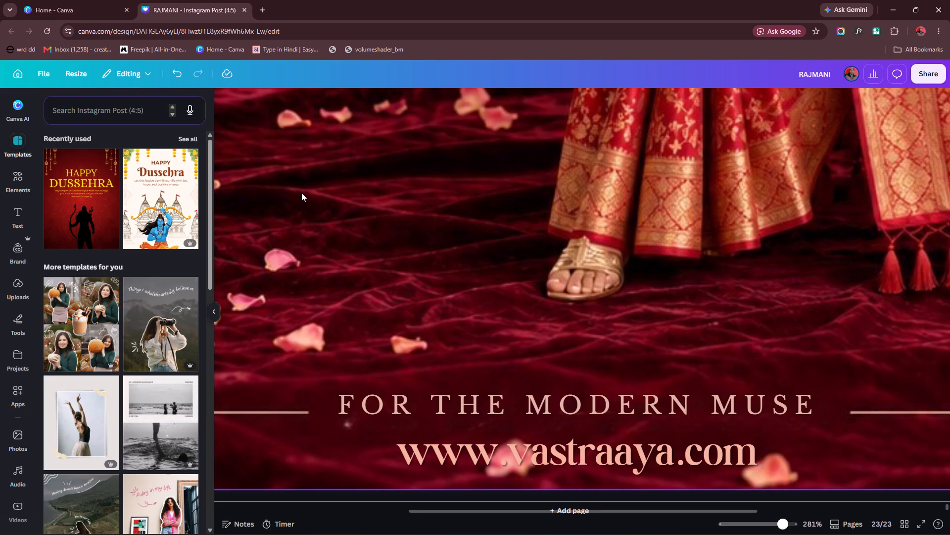
scroll(304, 194, "down", 8, "ctrl")
left_click(426, 353)
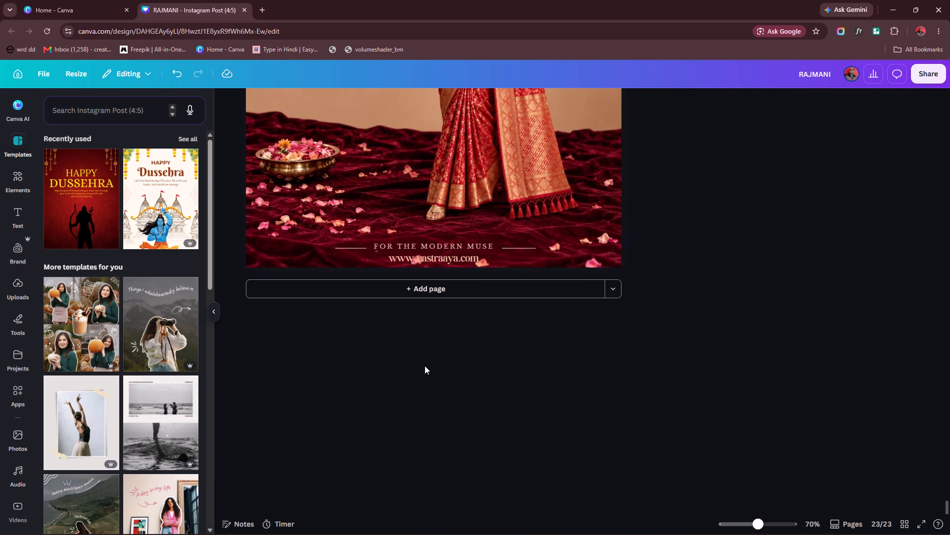
scroll(422, 369, "up", 2)
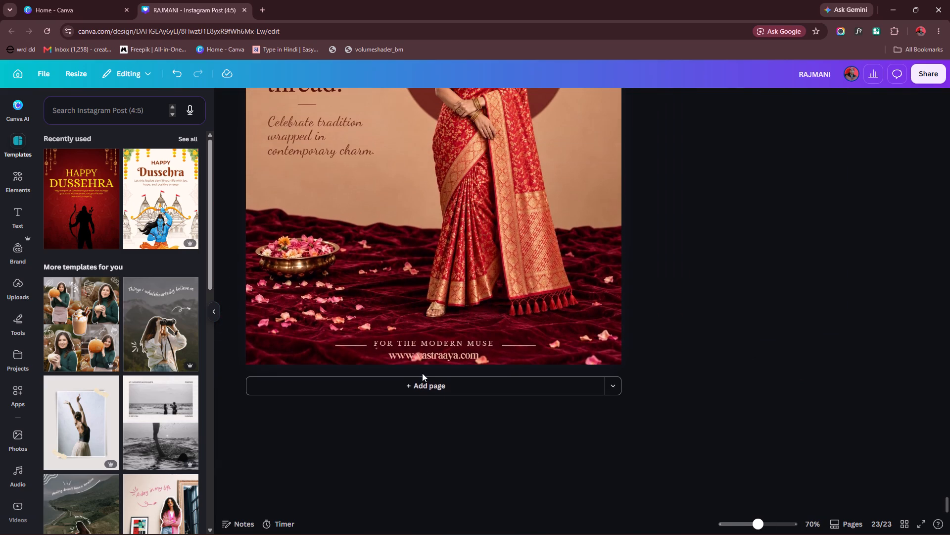
scroll(421, 380, "up", 4, "ctrl")
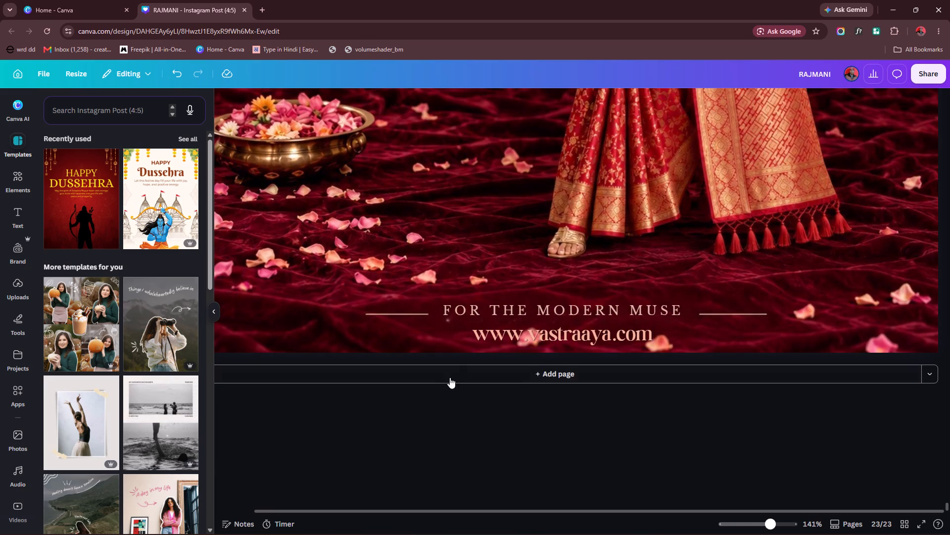
key("ctrl+z")
key("ctrl+z")
key("ctrl+z")
key("ctrl+z")
key("ctrl+z")
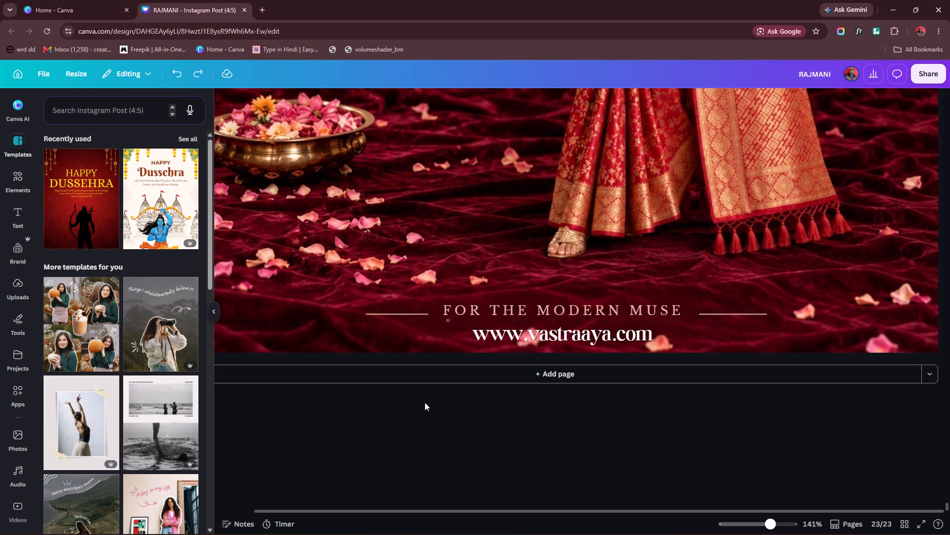
left_click(400, 427)
Recolour the "FOR THE MODERN MUSE" line at the foot of page 23 white.
scroll(410, 338, "up", 4)
scroll(410, 334, "down", 4)
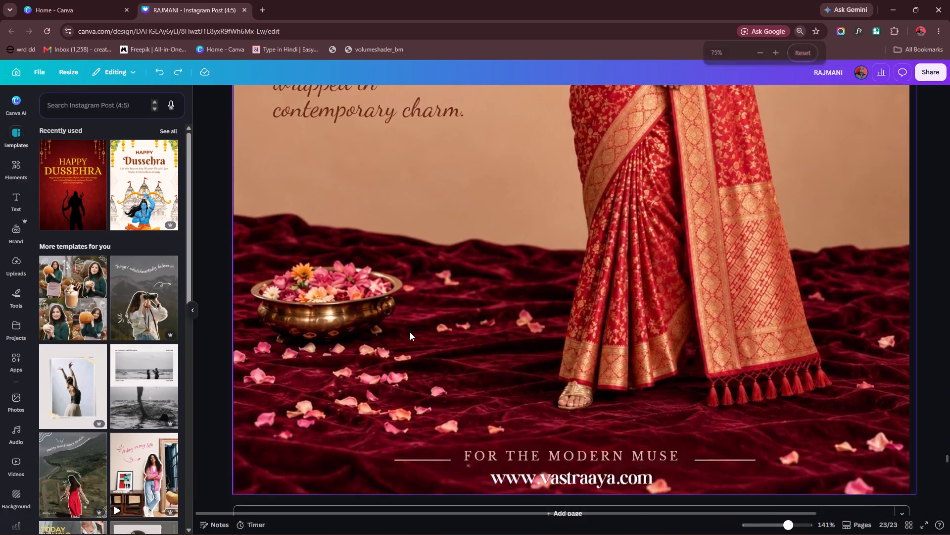
scroll(410, 331, "down", 1, "ctrl")
scroll(424, 301, "up", 9)
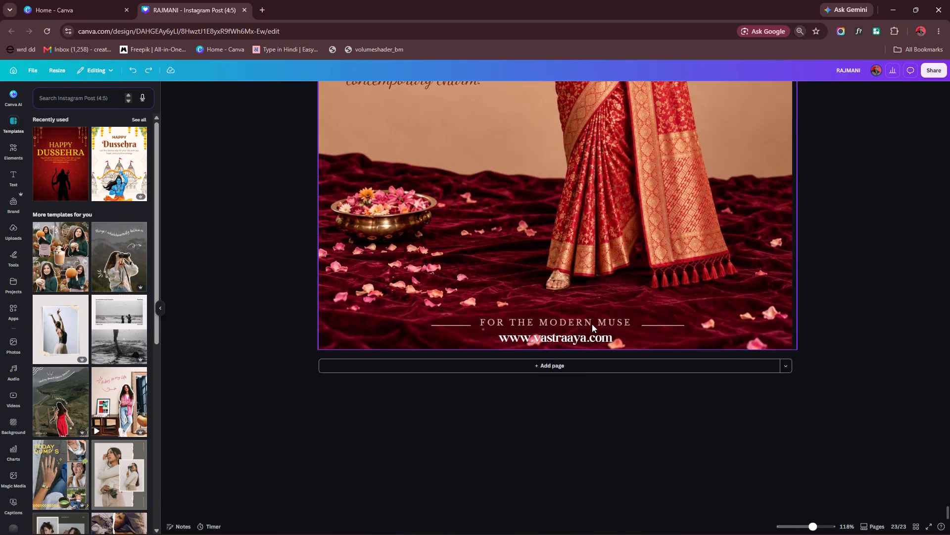
scroll(593, 328, "up", 7, "ctrl")
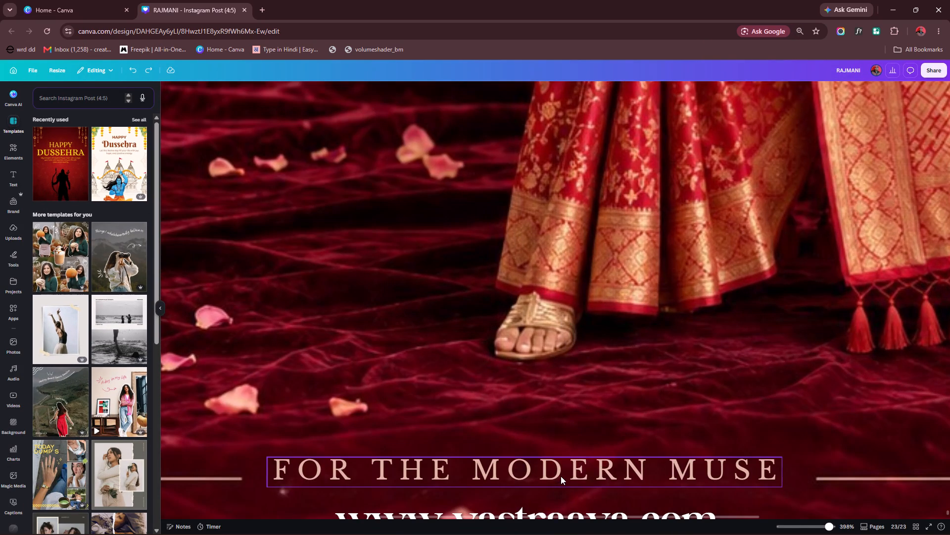
left_click(561, 476)
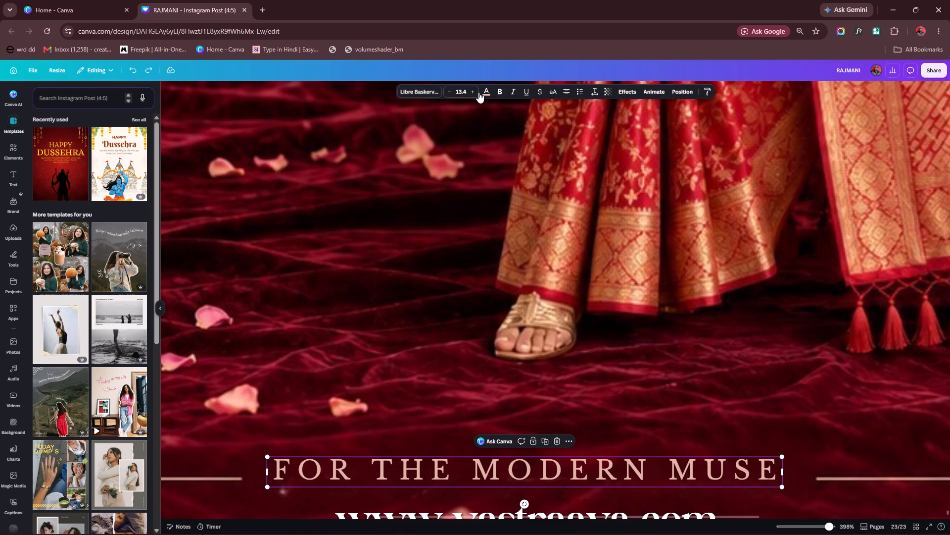
left_click(486, 94)
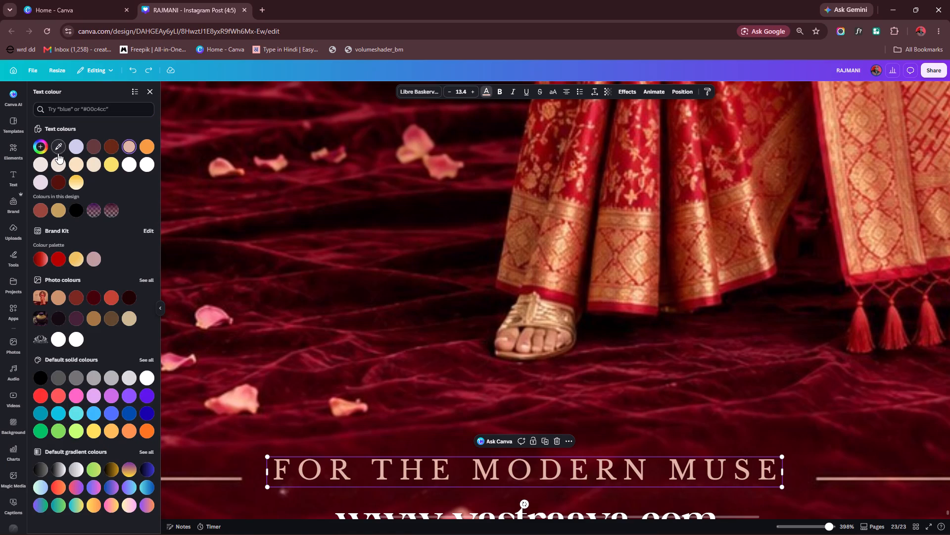
left_click(129, 165)
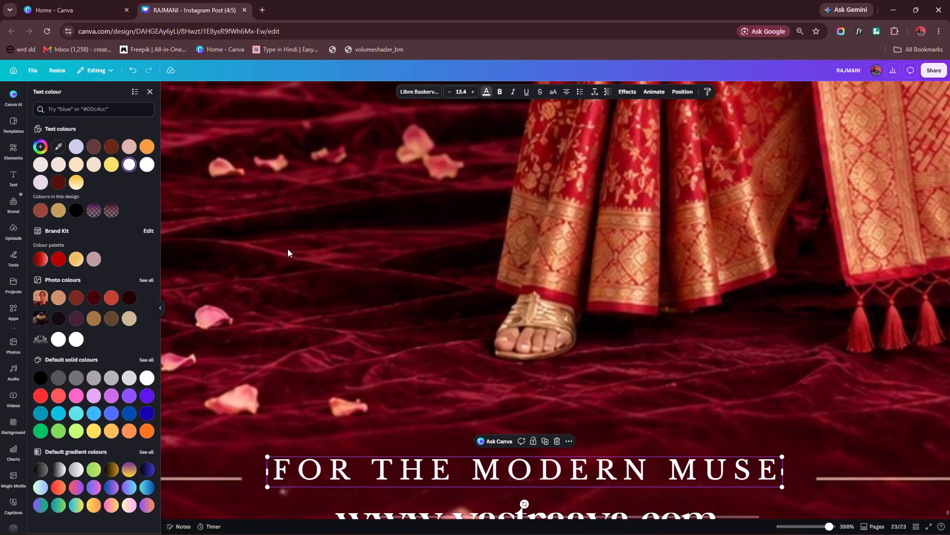
Reset the browser zoom to 100% and examine page 23 as a whole and up close, checking its white footer text.
scroll(290, 247, "down", 6, "ctrl")
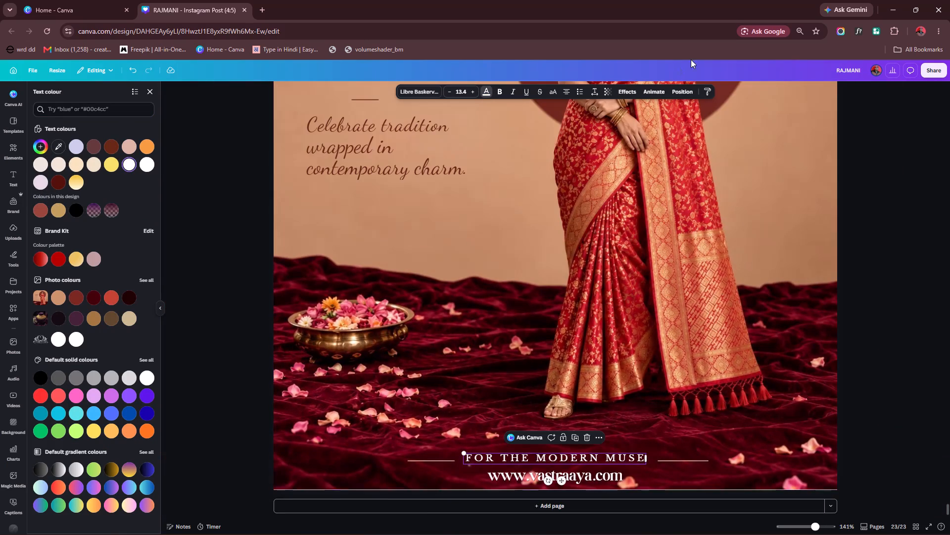
left_click(799, 28)
left_click(795, 56)
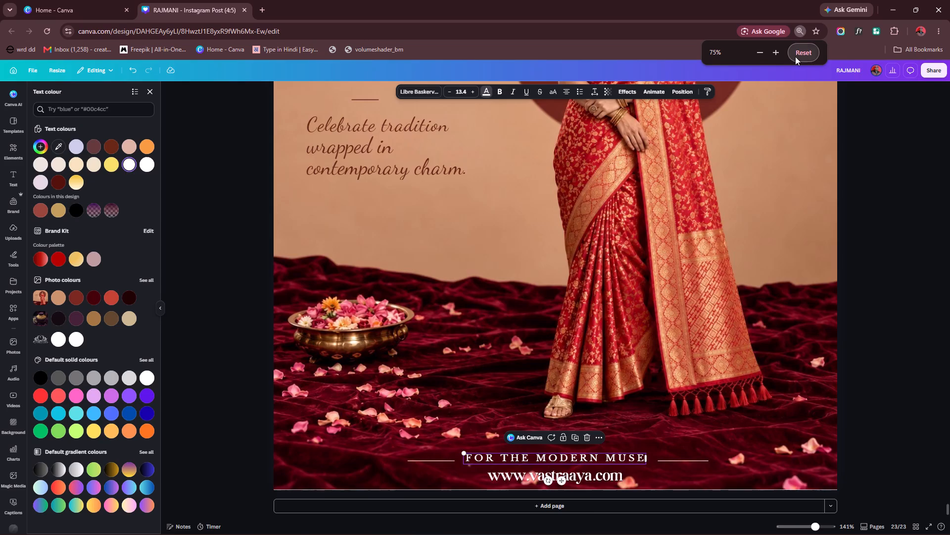
scroll(494, 244, "down", 6)
scroll(495, 239, "down", 3, "ctrl")
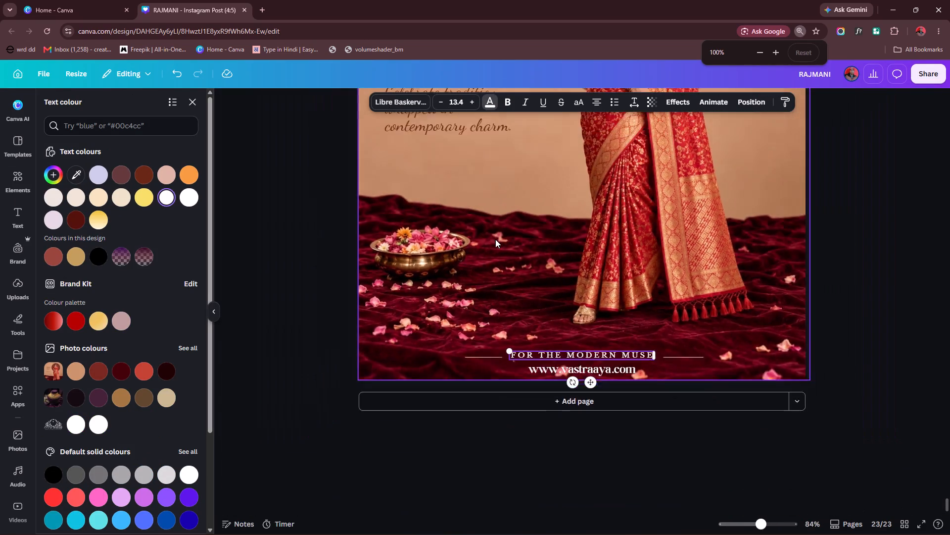
scroll(495, 239, "down", 6, "ctrl")
scroll(535, 267, "up", 1, "ctrl")
scroll(518, 322, "up", 3, "ctrl")
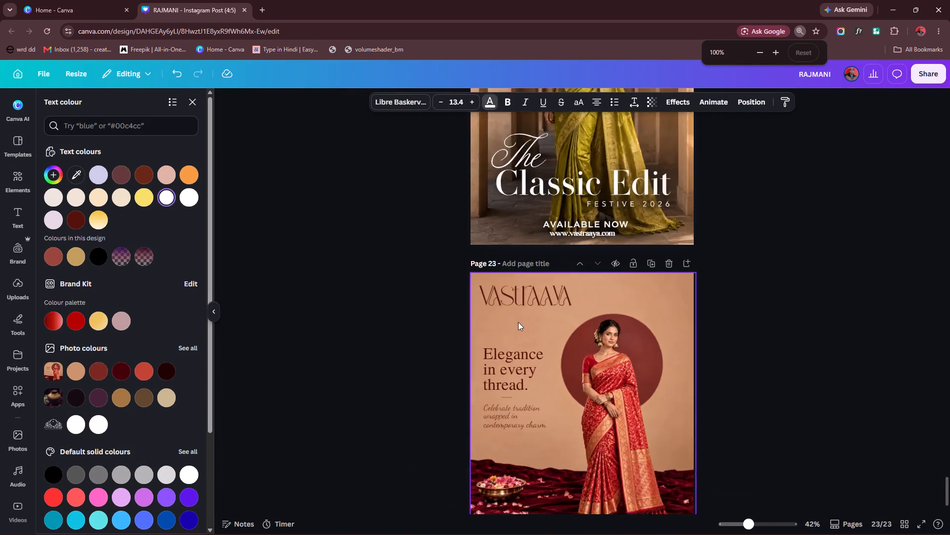
scroll(493, 276, "down", 3, "ctrl")
scroll(564, 372, "up", 2, "ctrl")
scroll(539, 339, "down", 2, "ctrl")
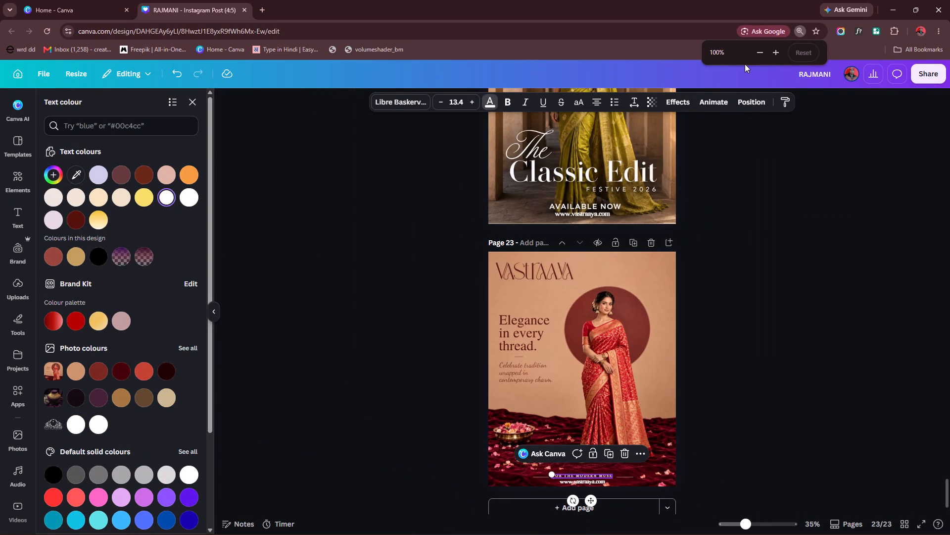
left_click(804, 522)
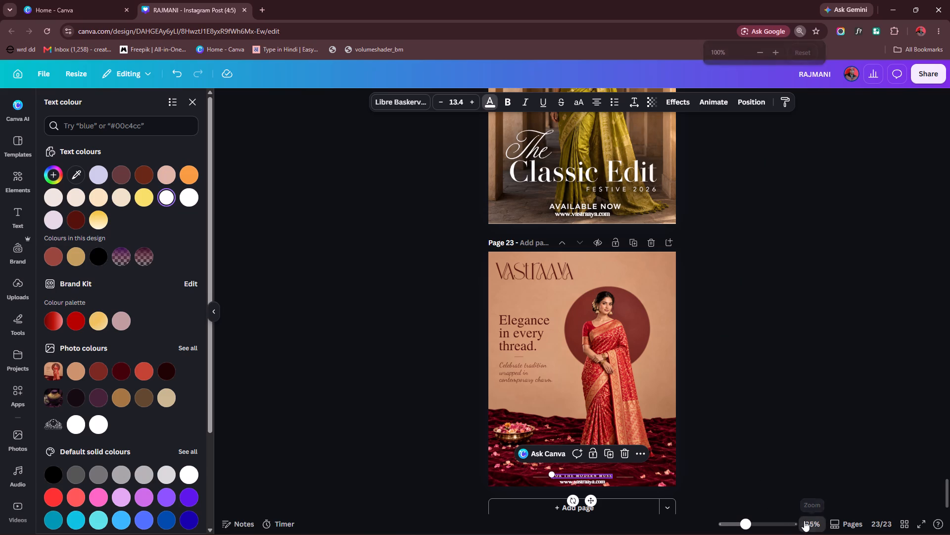
left_click(805, 480)
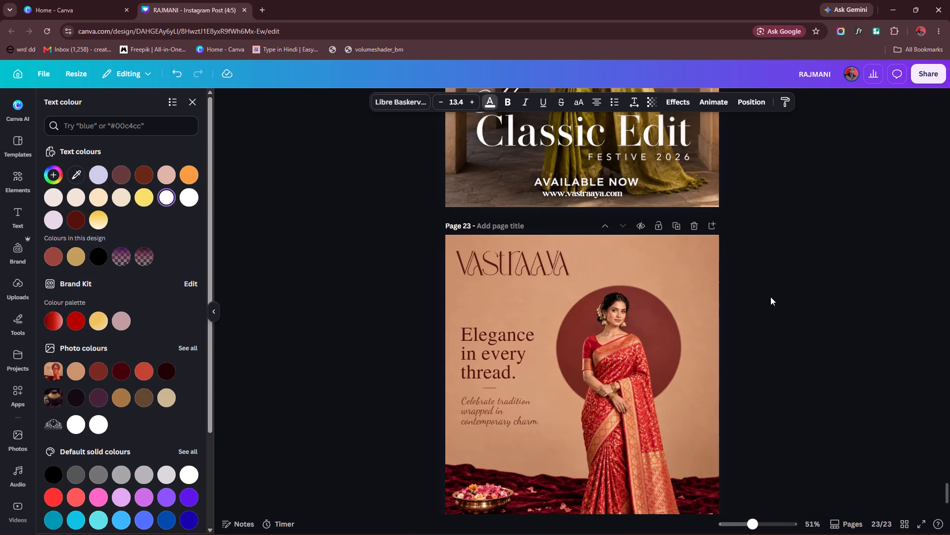
left_click(774, 273)
scroll(470, 259, "down", 6)
scroll(607, 438, "up", 2, "ctrl")
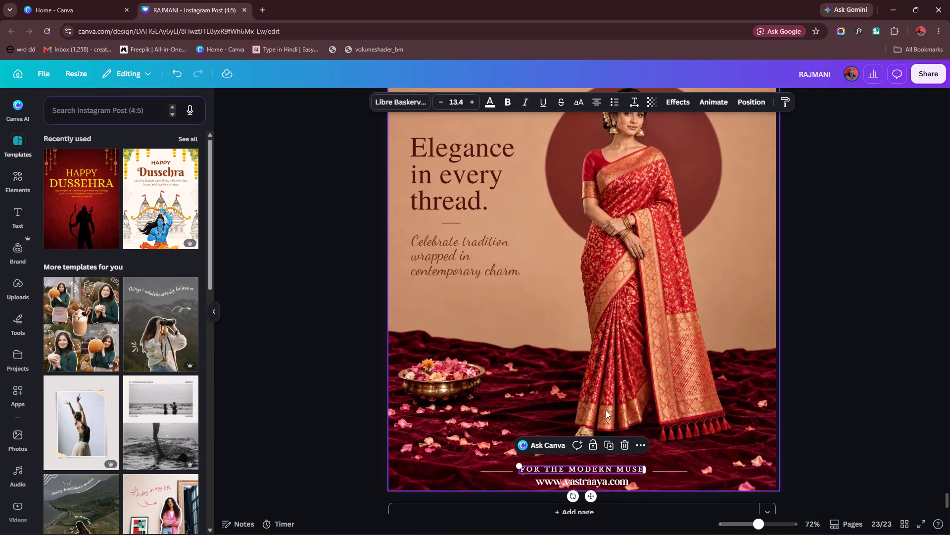
scroll(597, 367, "down", 2, "ctrl")
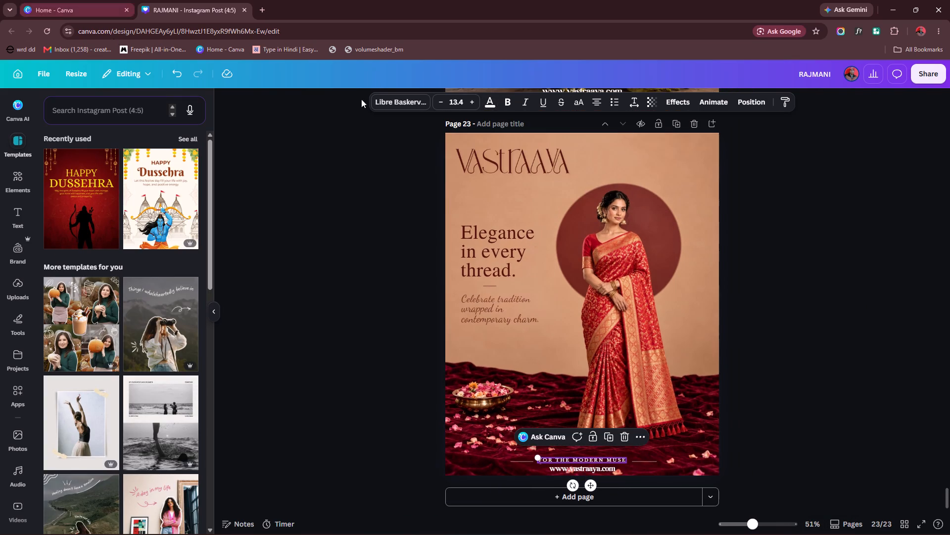
Download only page 23 as a high-quality JPG at size 3.125 (3,375 × 4,219 px).
left_click(41, 71)
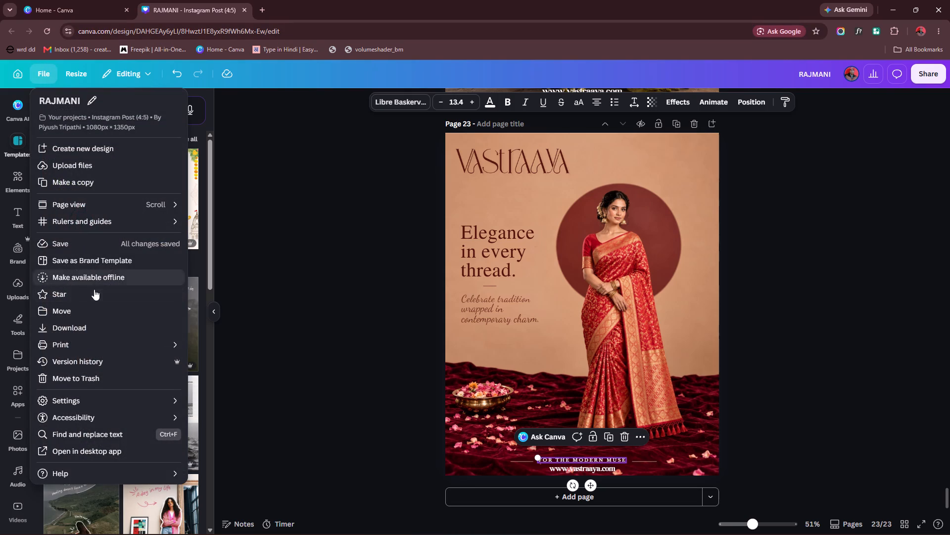
left_click(93, 331)
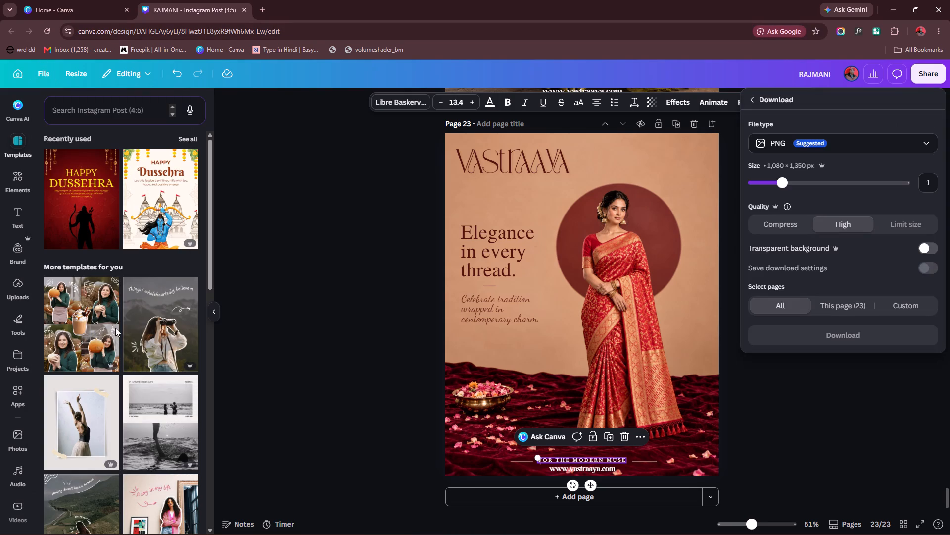
left_click(907, 142)
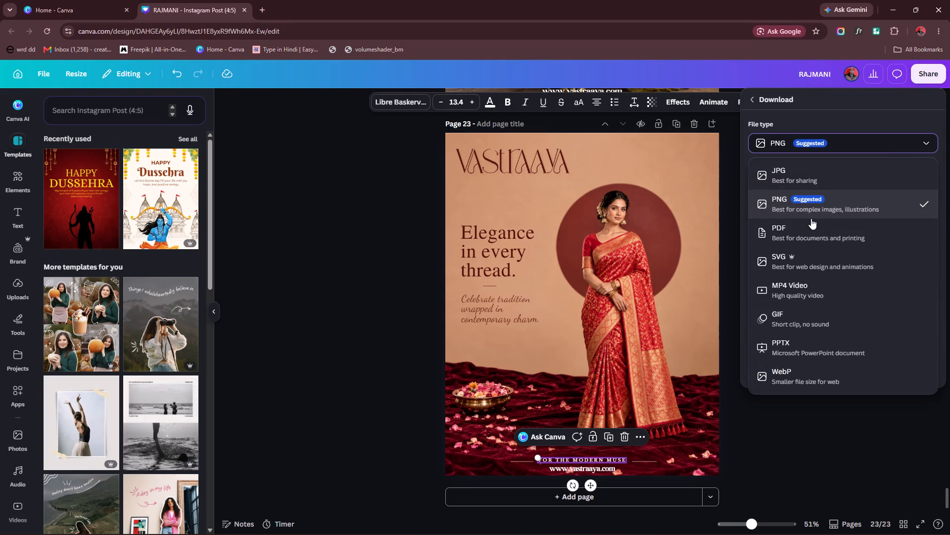
left_click(790, 174)
left_click_drag(788, 184, 949, 231)
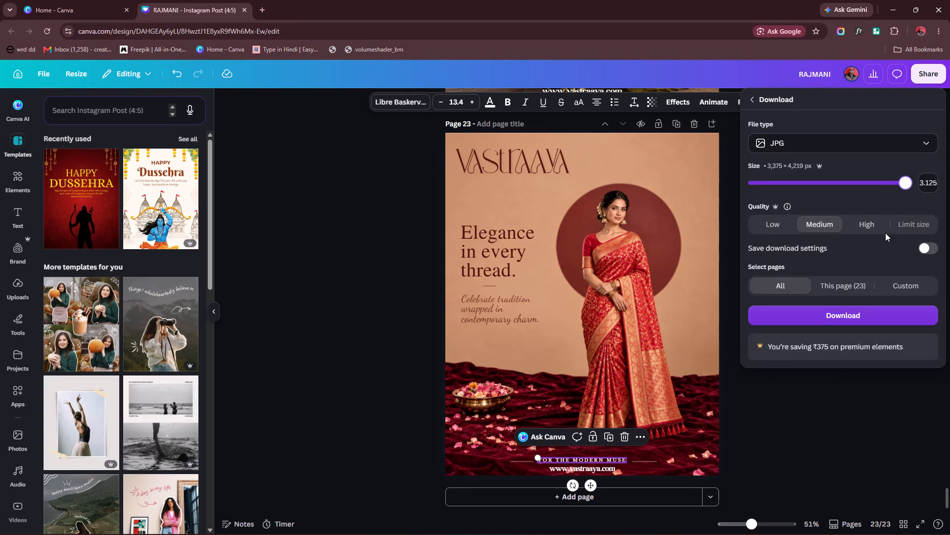
left_click(861, 225)
left_click(848, 284)
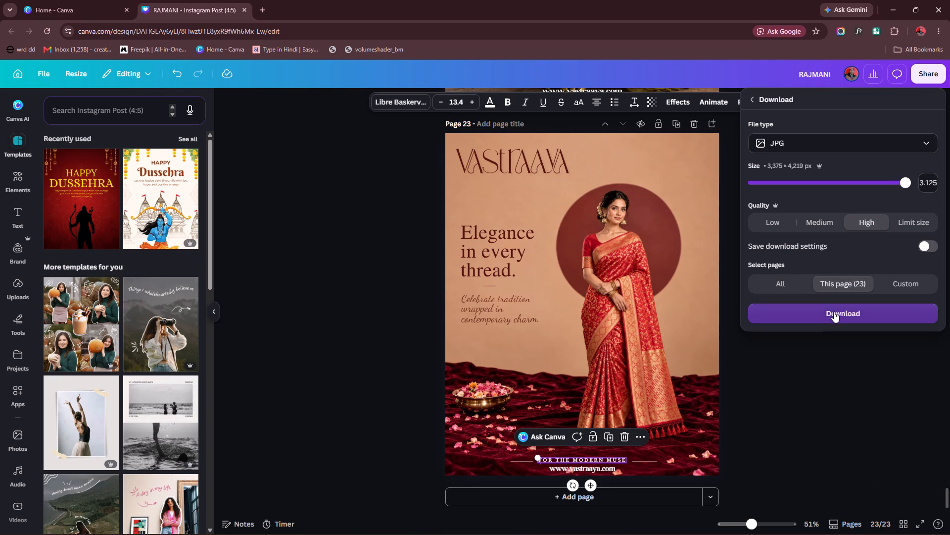
left_click(834, 312)
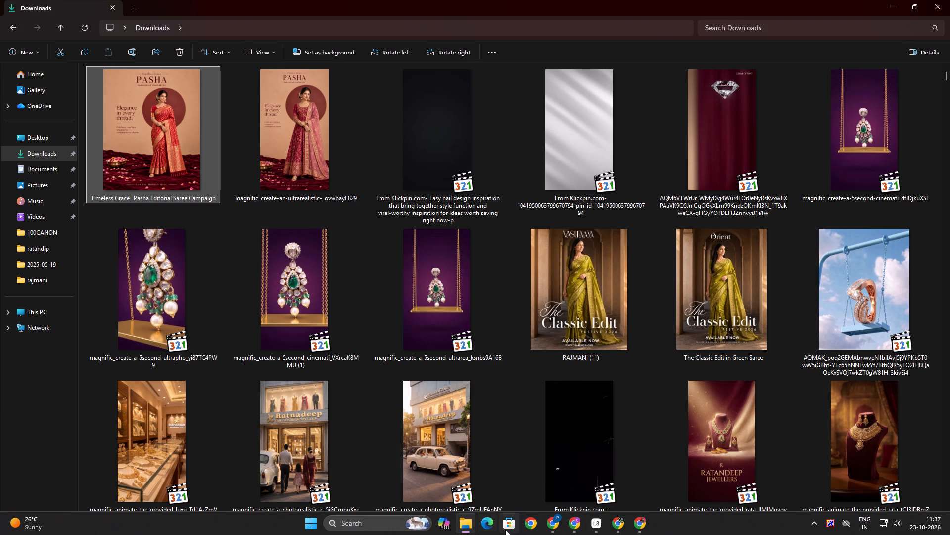
scroll(447, 389, "up", 3)
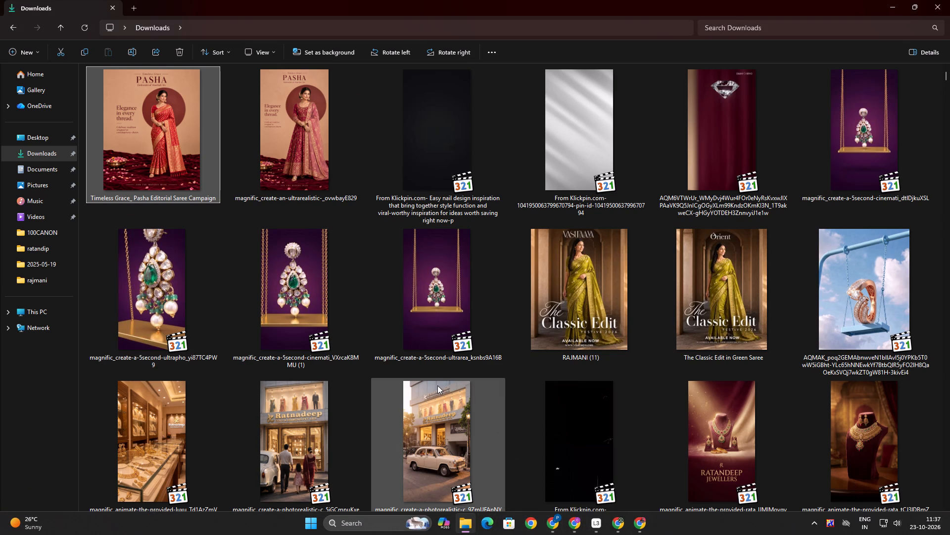
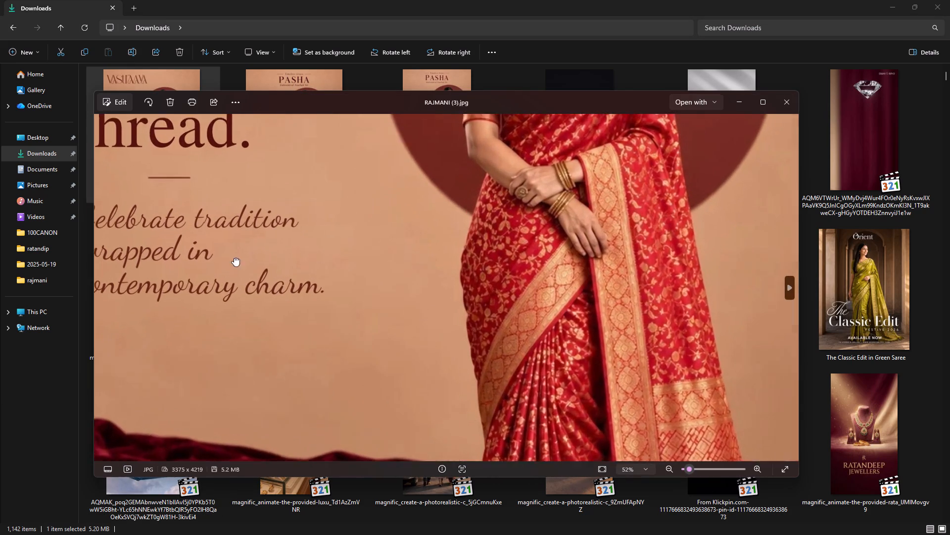
Examine the exported RAJMANI (3) poster up close, covering the tagline text, saree, jewellery and the model's face.
middle_click_drag(234, 258, 431, 269)
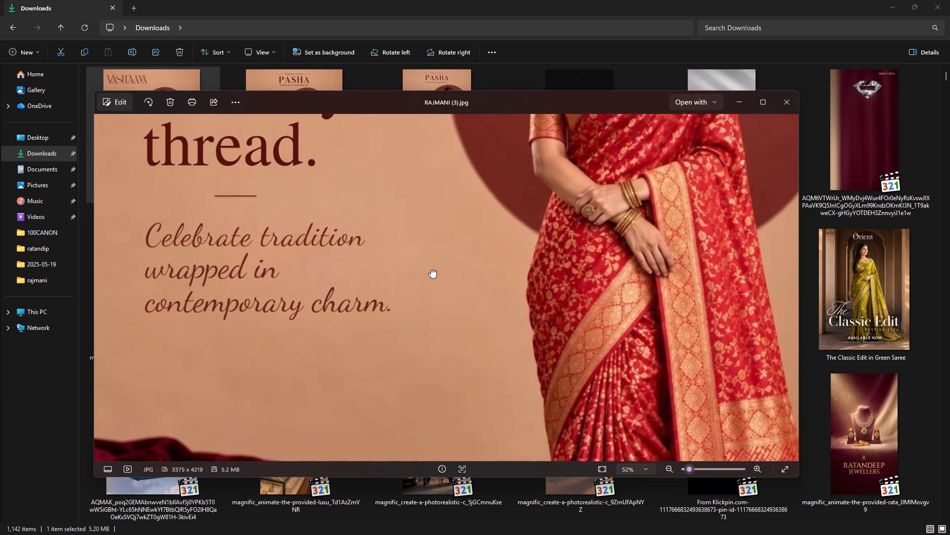
middle_click_drag(431, 269, 433, 303)
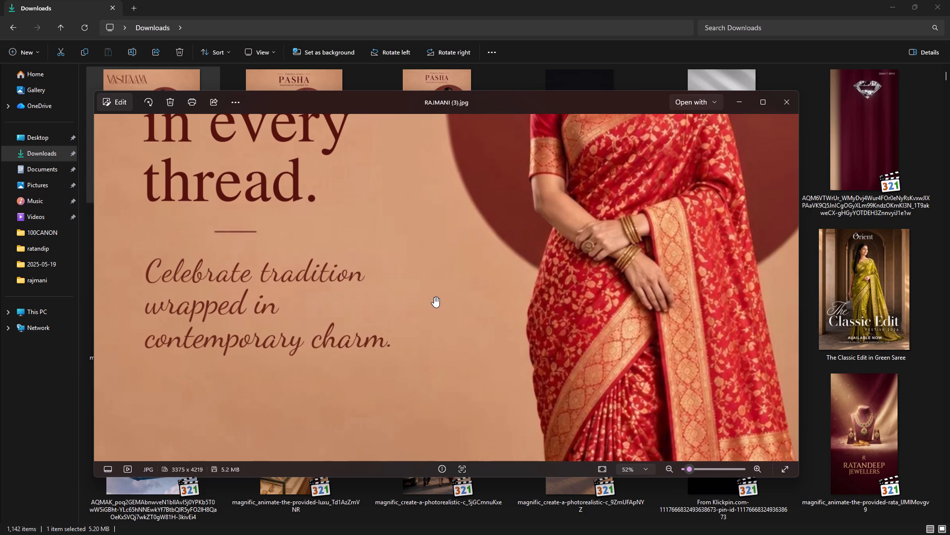
scroll(432, 291, "down", 5)
scroll(505, 230, "down", 4)
scroll(499, 205, "up", 9)
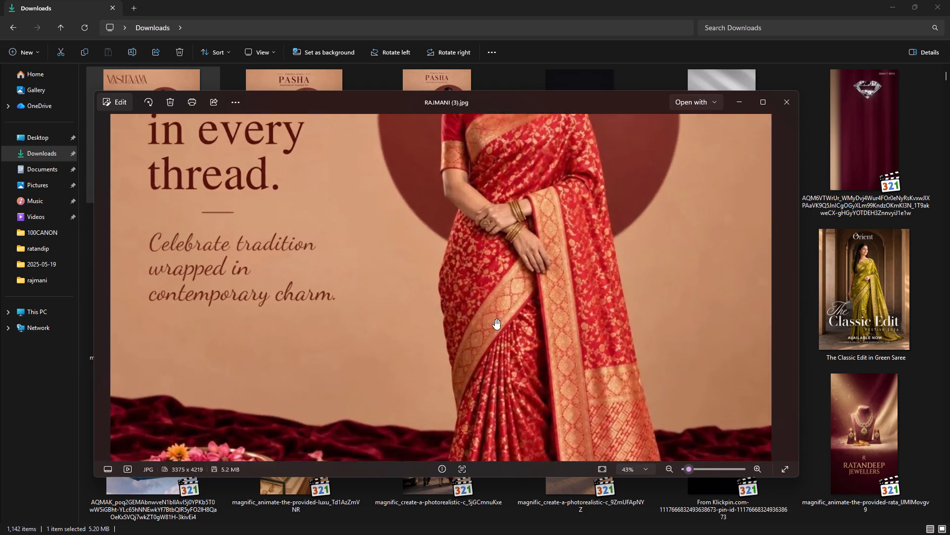
scroll(495, 319, "up", 11)
middle_click_drag(490, 230, 371, 525)
scroll(482, 290, "up", 1)
scroll(374, 534, "up", 1)
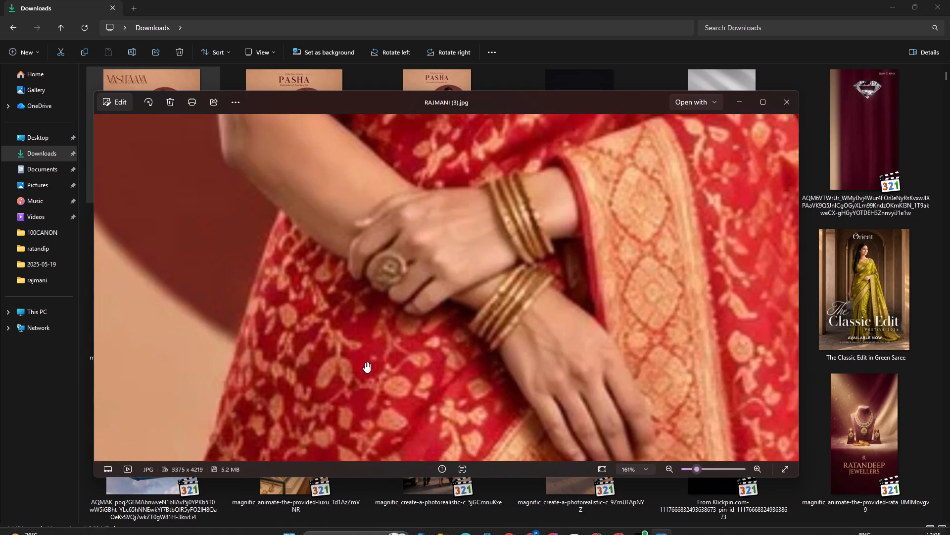
scroll(412, 167, "down", 1)
middle_click_drag(424, 315, 415, 366)
scroll(422, 158, "down", 1)
middle_click_drag(423, 161, 293, 515)
middle_click_drag(261, 267, 332, 429)
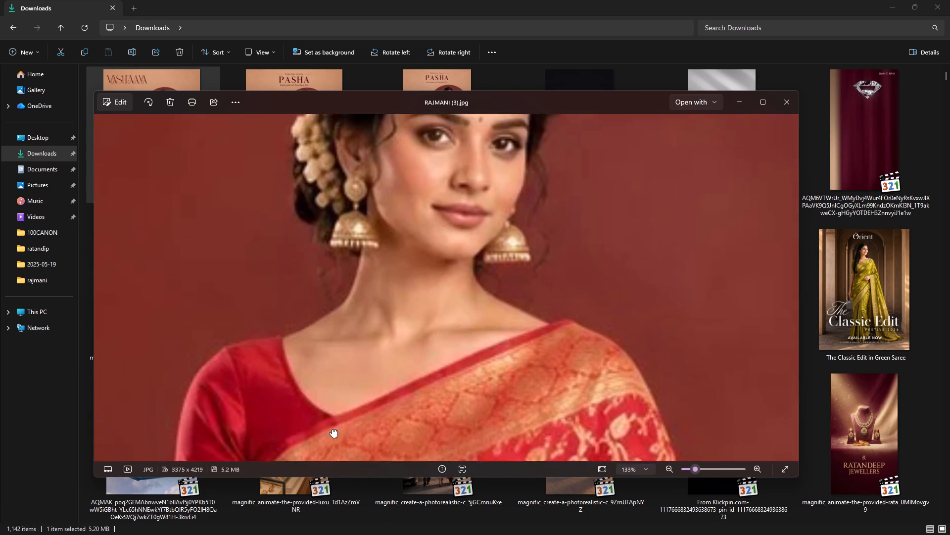
middle_click_drag(332, 429, 341, 427)
scroll(337, 431, "up", 1)
scroll(378, 266, "down", 20)
scroll(378, 260, "down", 5)
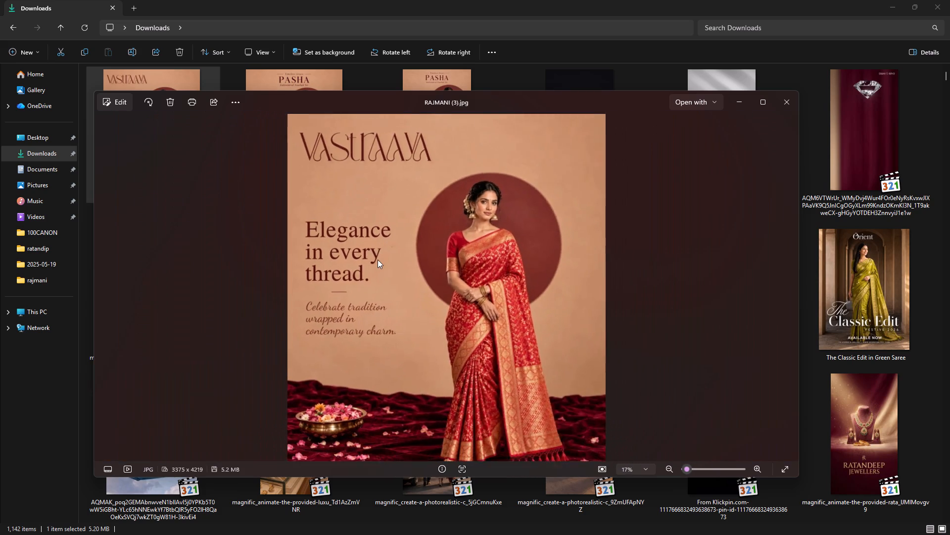
scroll(375, 277, "down", 3)
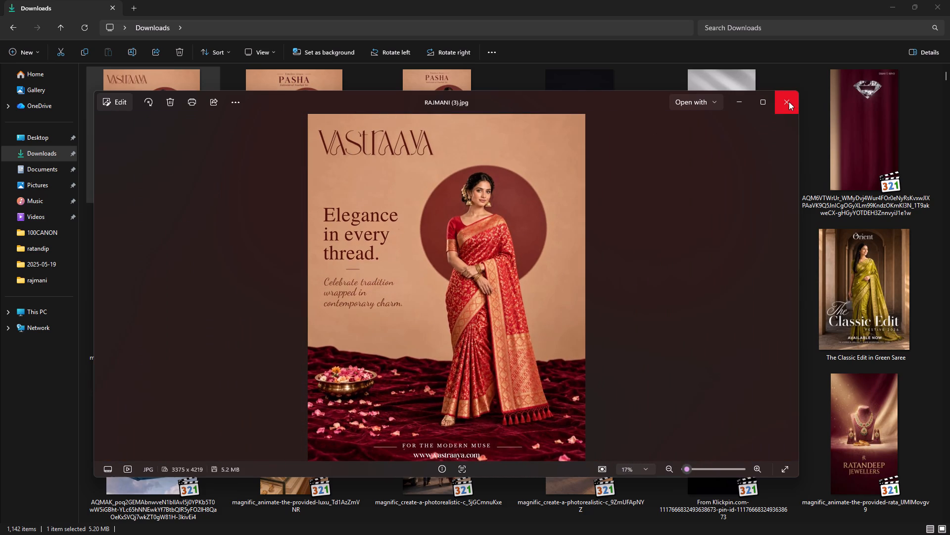
Maximize the RAJMANI (3) preview, examine the Vastraaya logo, the model and the whole poster, and close the preview.
left_click(755, 102)
scroll(519, 157, "up", 4)
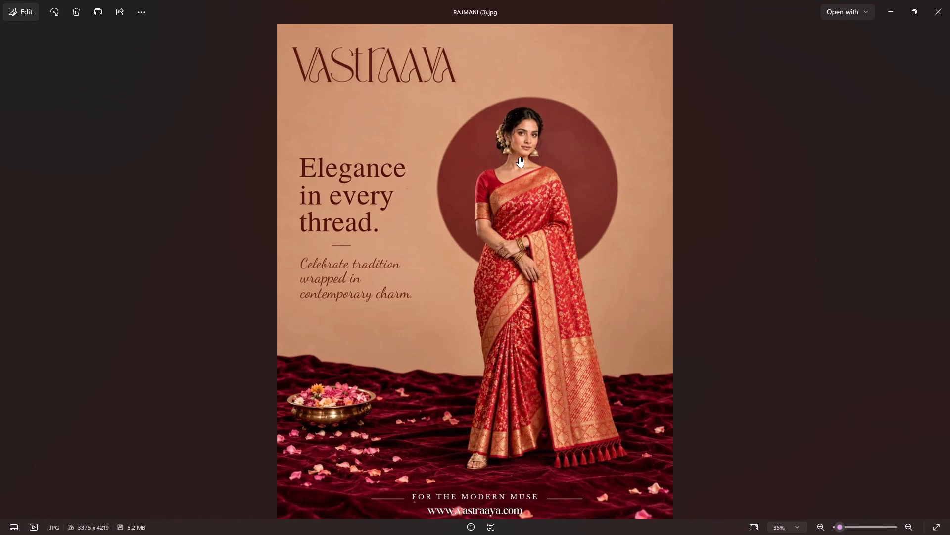
scroll(481, 158, "up", 5)
scroll(622, 71, "up", 1)
middle_click_drag(622, 75, 624, 330)
scroll(623, 335, "up", 1)
scroll(424, 177, "down", 2)
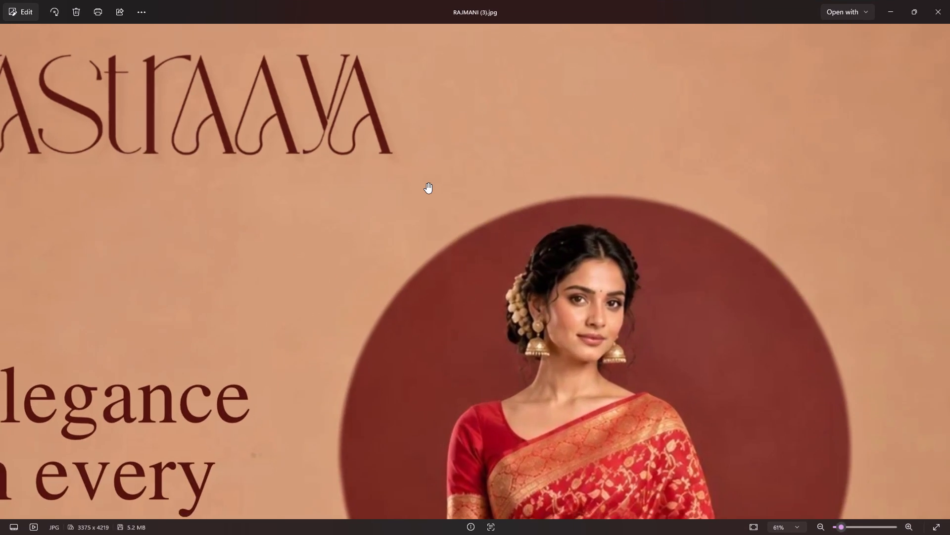
scroll(427, 183, "down", 2)
scroll(391, 150, "down", 3)
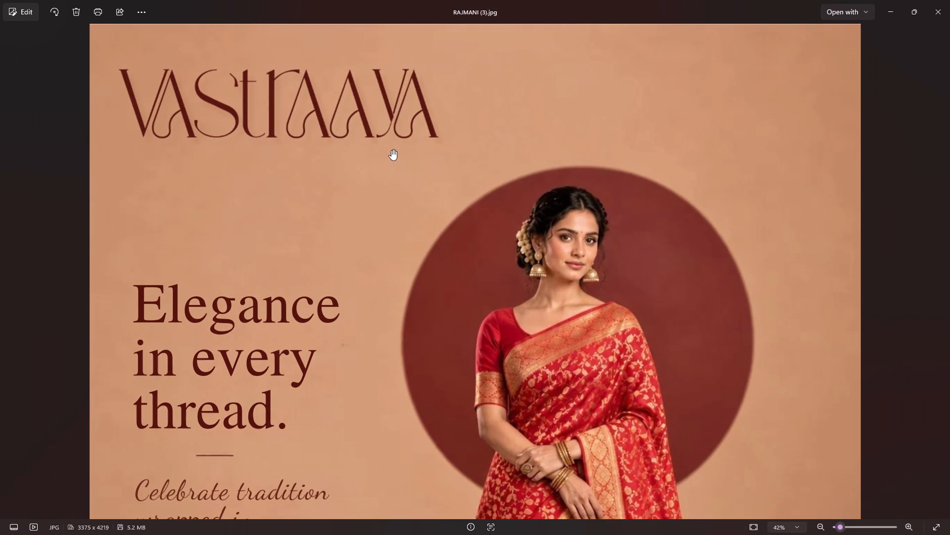
scroll(391, 150, "down", 9)
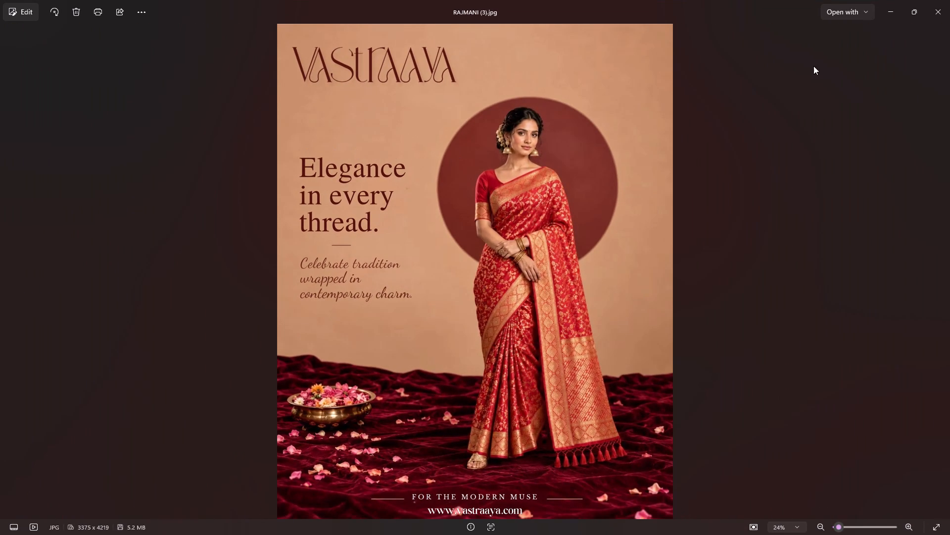
left_click(935, 12)
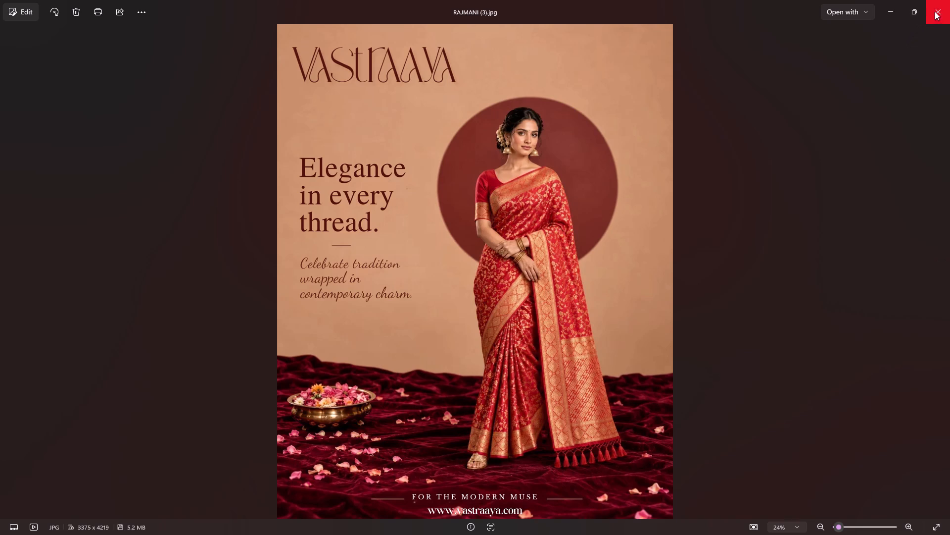
Delete the two Pasha-branded source images, the red saree campaign and the magnific_create-an-ultrarealistic one, from Downloads.
left_click(361, 121)
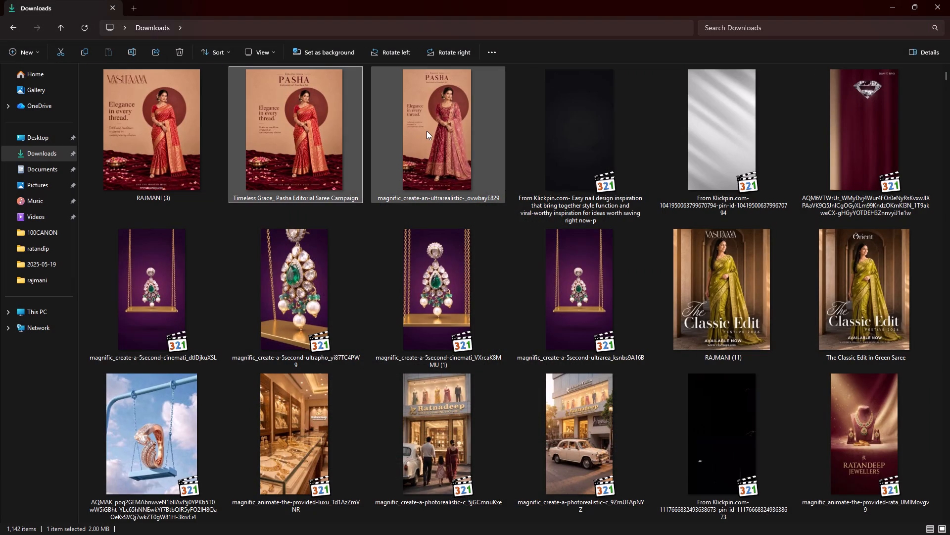
left_click(427, 130, "shift")
key("ctrl+d")
Delete the grey light-and-shadow Klickpin clip and the clip of a ring on a blue swing from Downloads.
left_click(460, 164)
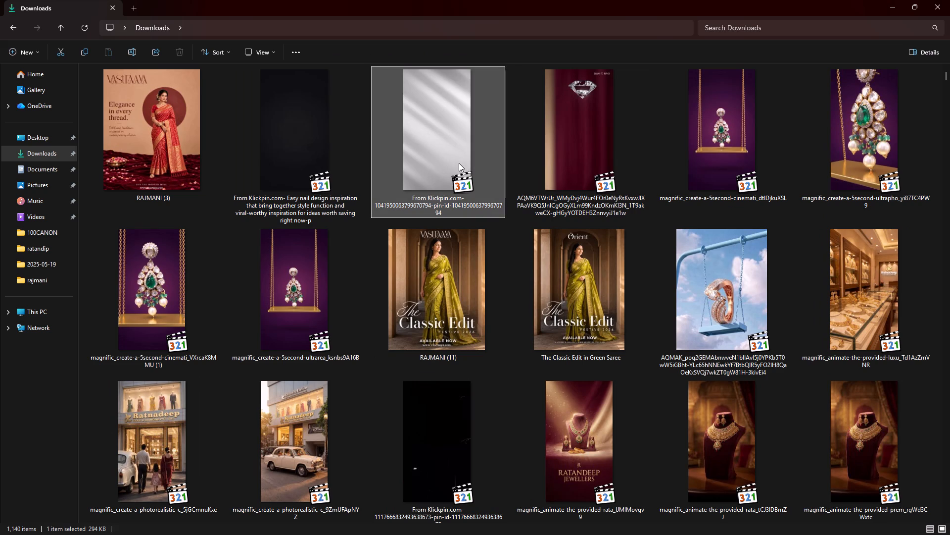
left_click(438, 158)
key("ctrl+d")
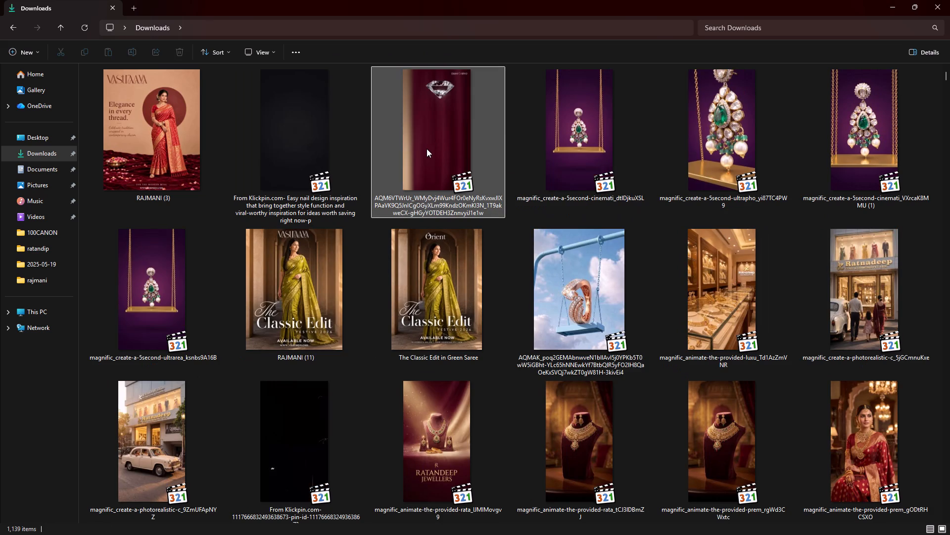
left_click(541, 261)
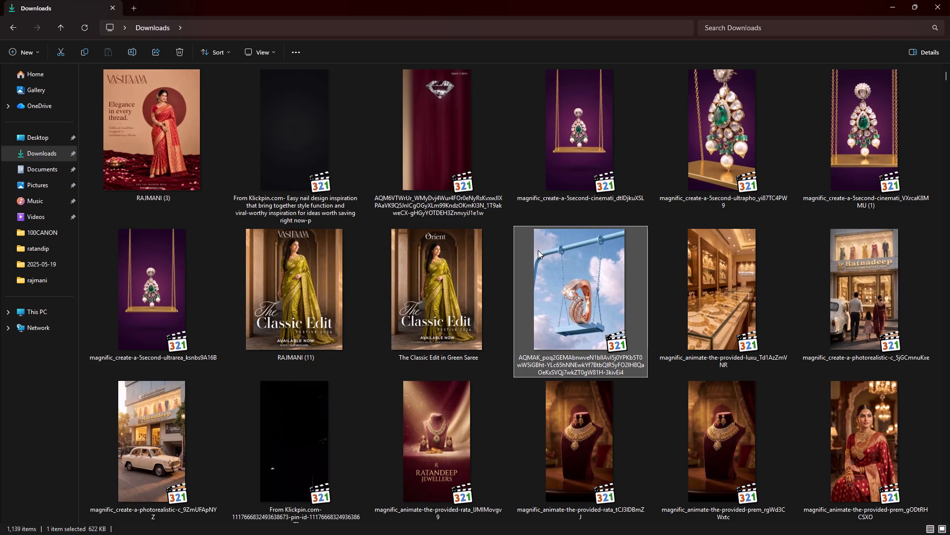
key("ctrl+d")
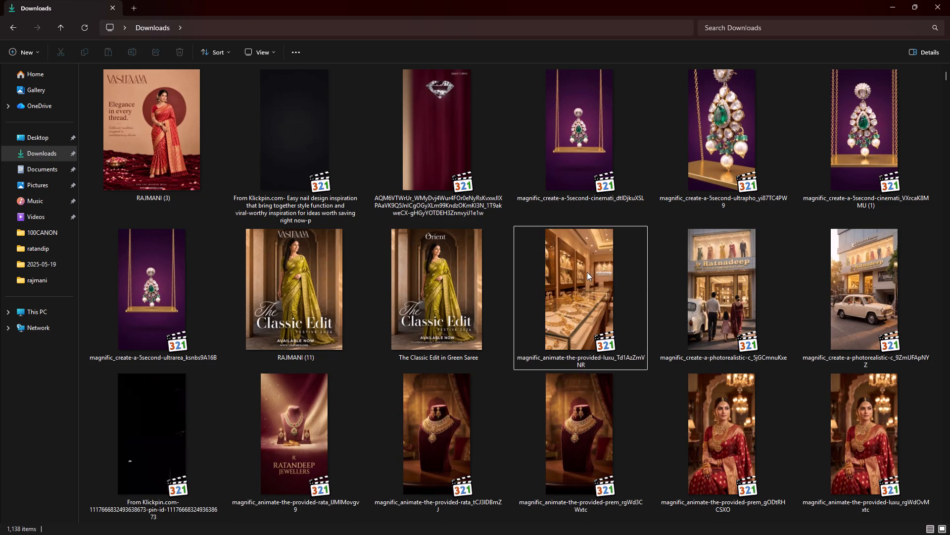
Select the RAJMANI (11) green saree Classic Edit poster in Downloads.
scroll(543, 262, "down", 2)
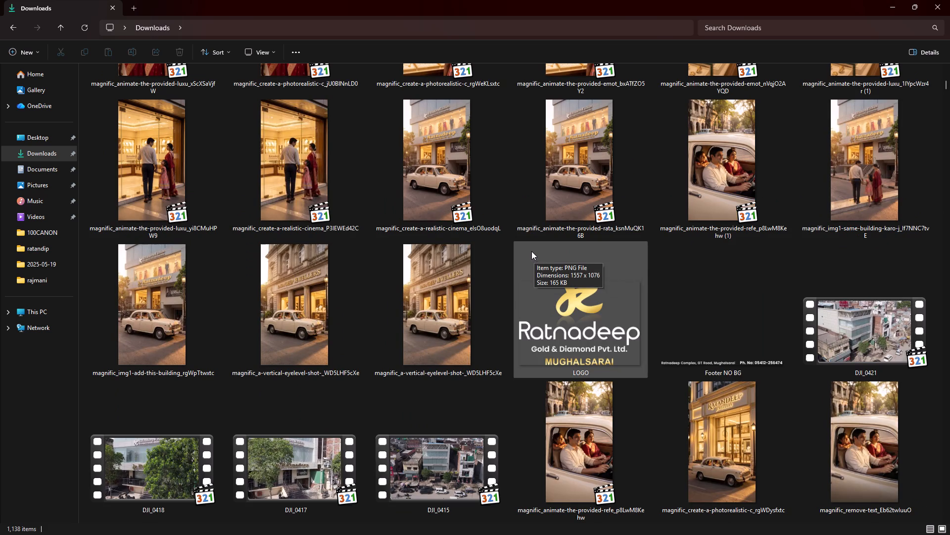
scroll(400, 220, "up", 4)
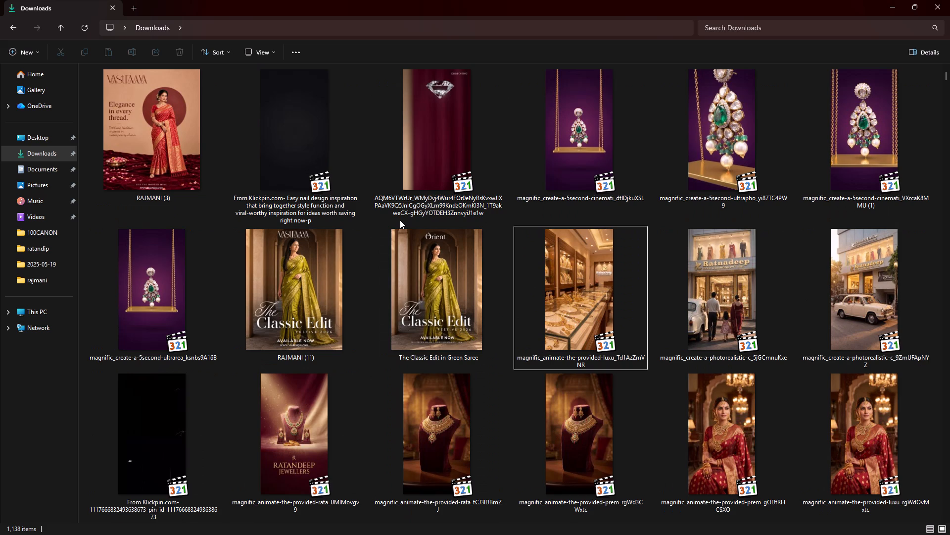
left_click(290, 279)
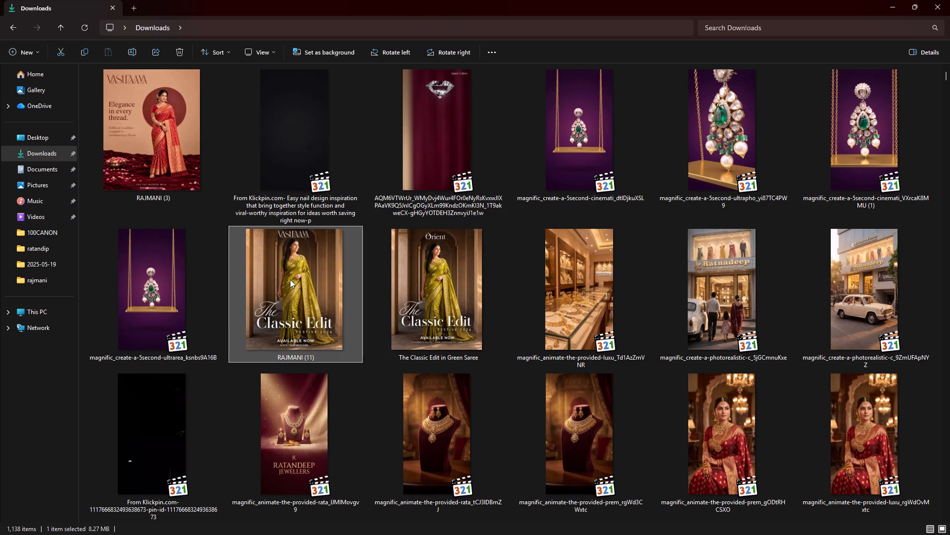